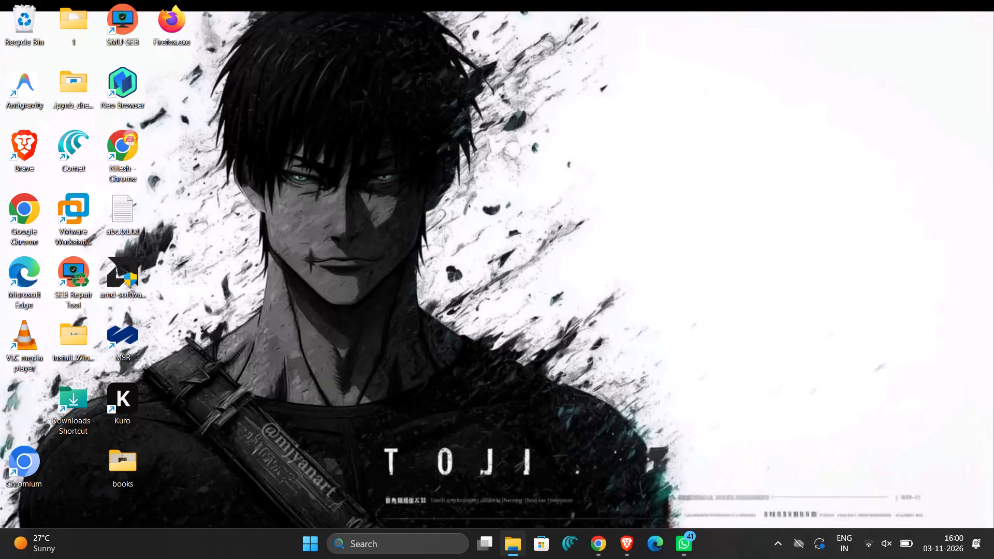
Find Microsoft Project with a system search for "proj" and launch it.
click(642, 535)
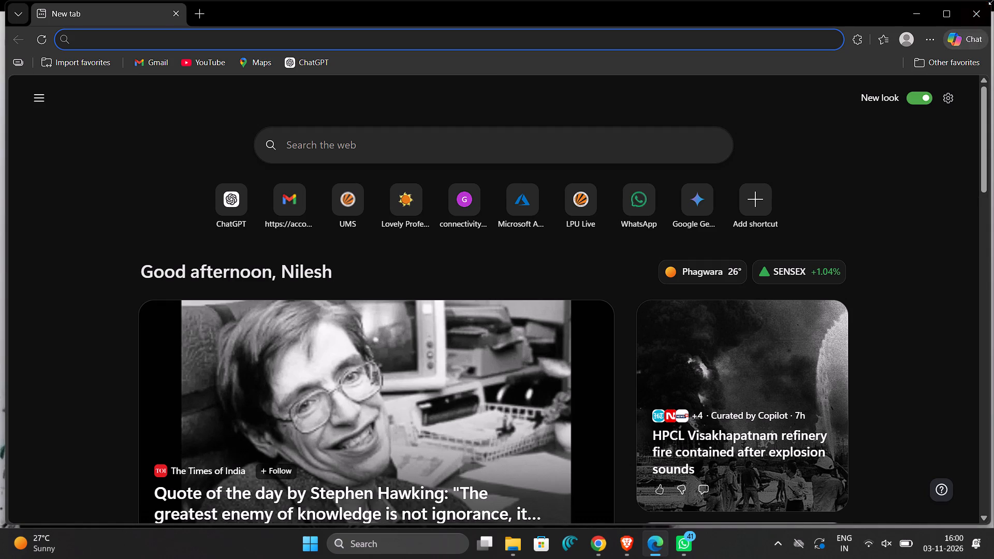
click(976, 12)
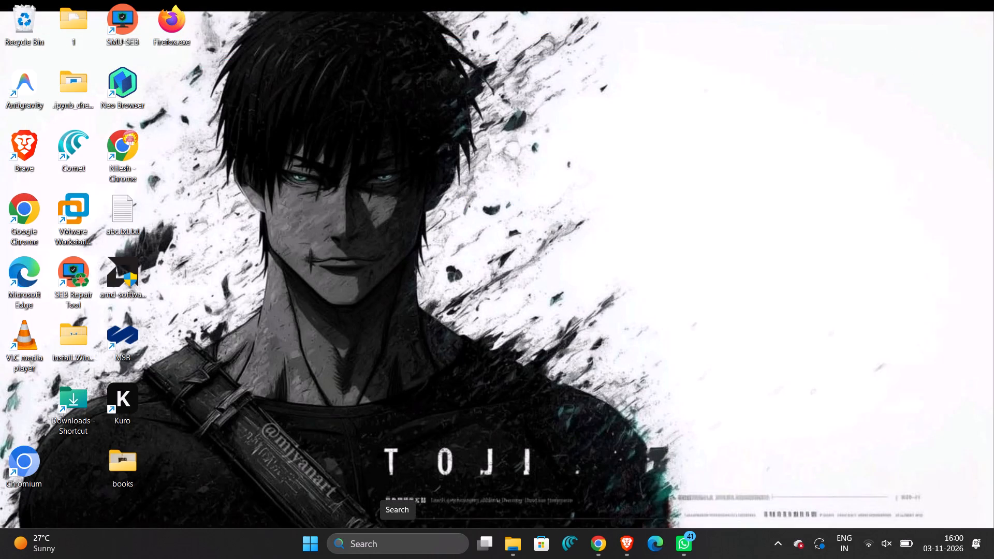
click(398, 539)
text(proj)
key(Return)
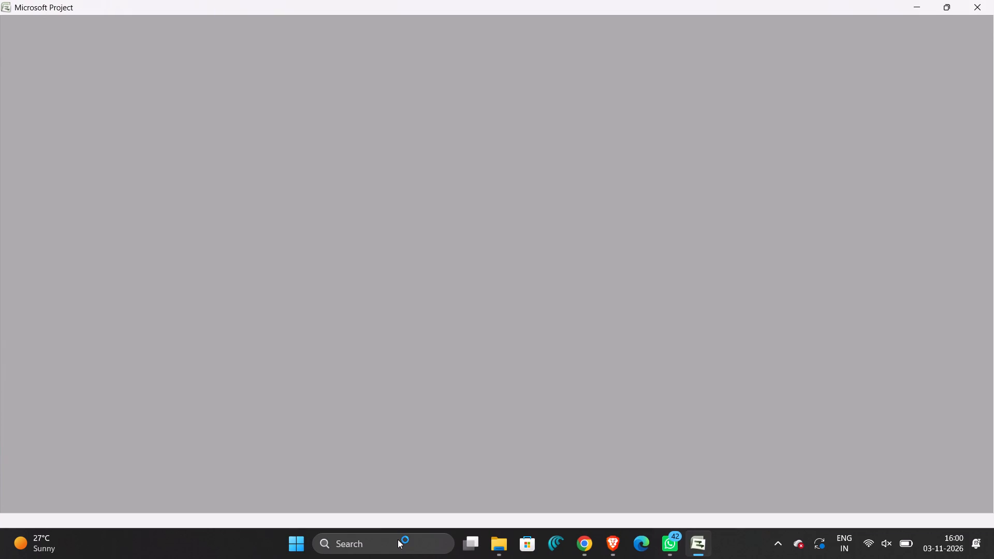
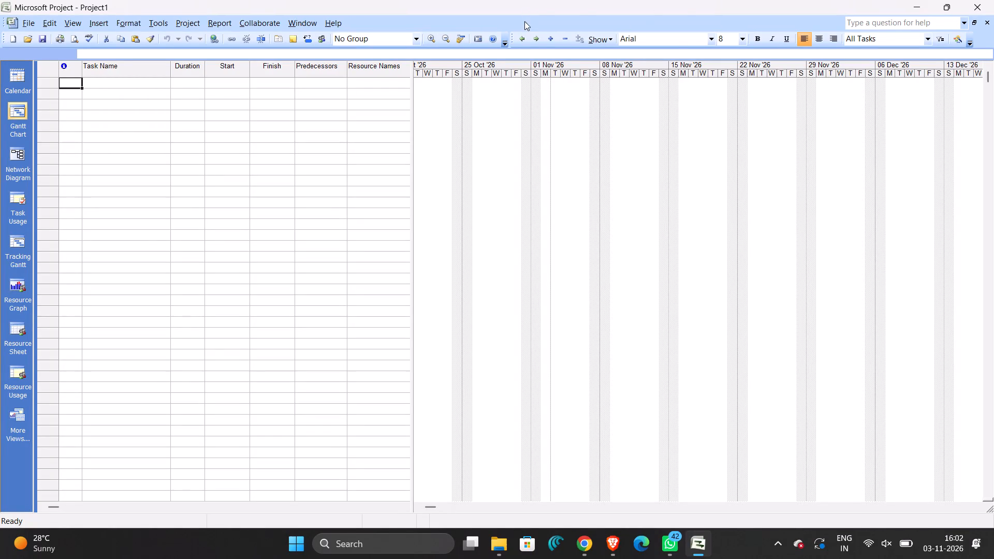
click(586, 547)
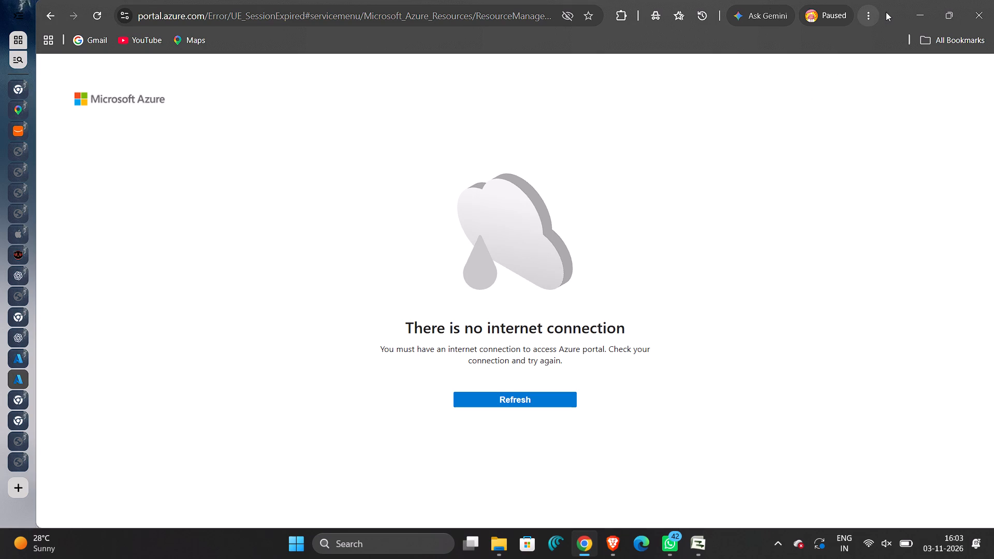
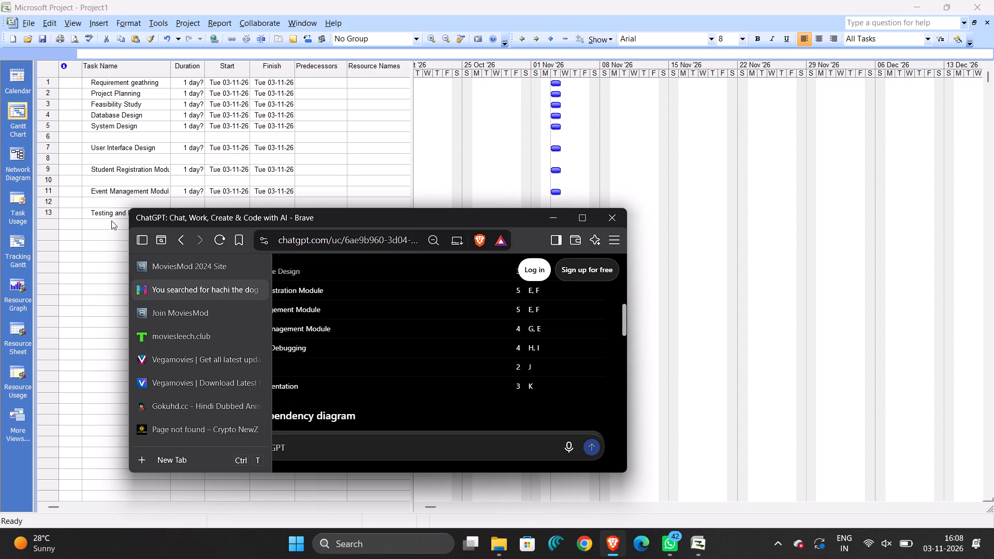
click(111, 218)
click(119, 227)
key(ctrl+v)
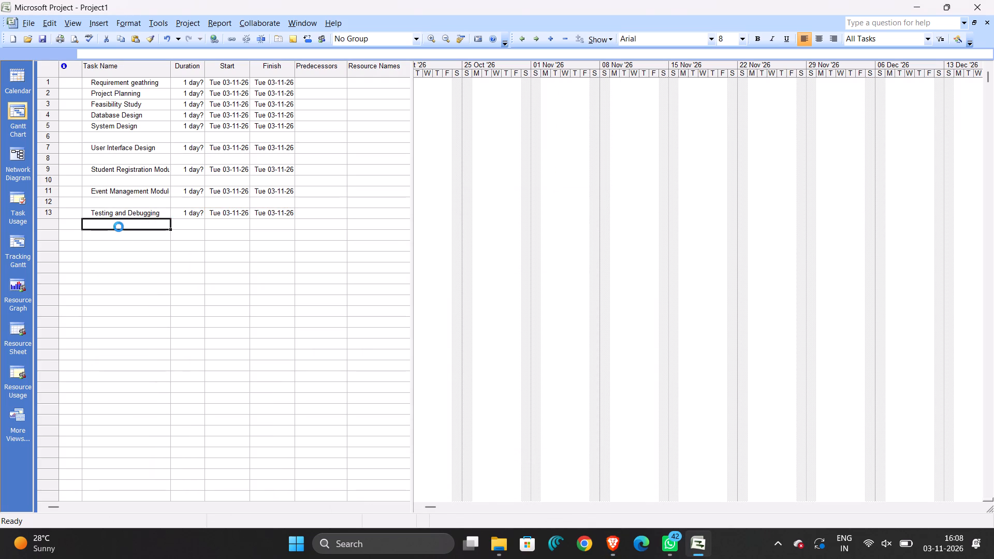
Close the Brave window together with all of its open tabs.
key(alt+Tab)
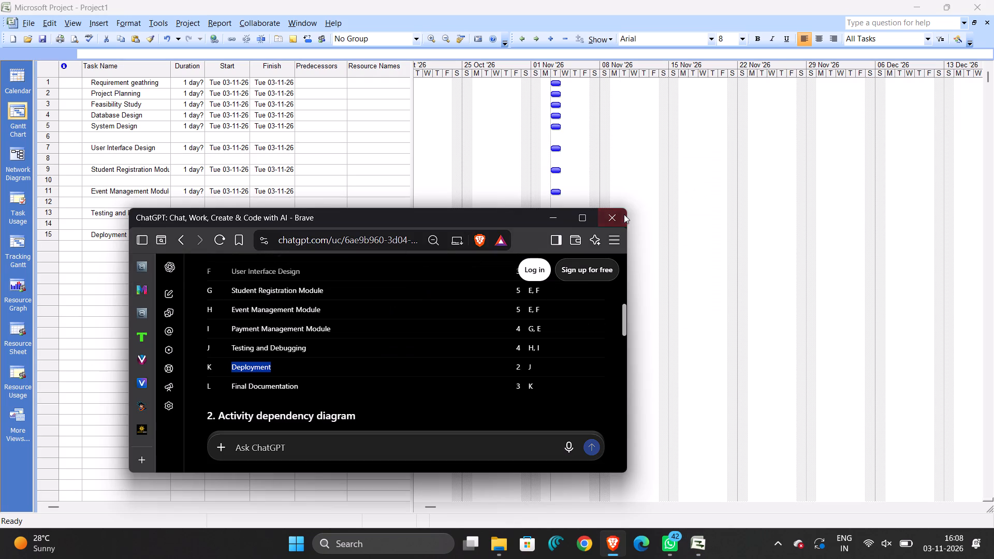
click(624, 214)
click(410, 341)
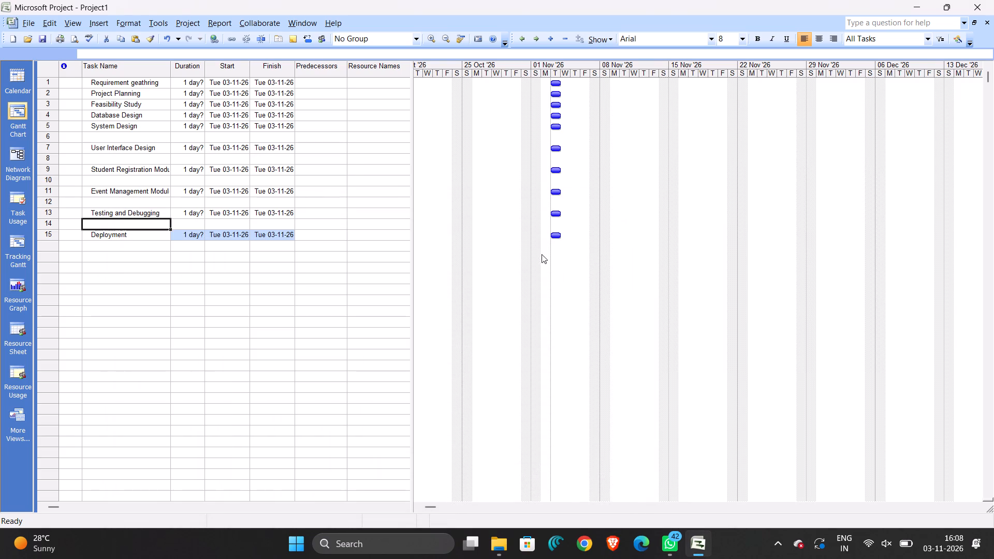
Delete the blank rows directly above the Deployment and Testing and Debugging tasks.
click(53, 226)
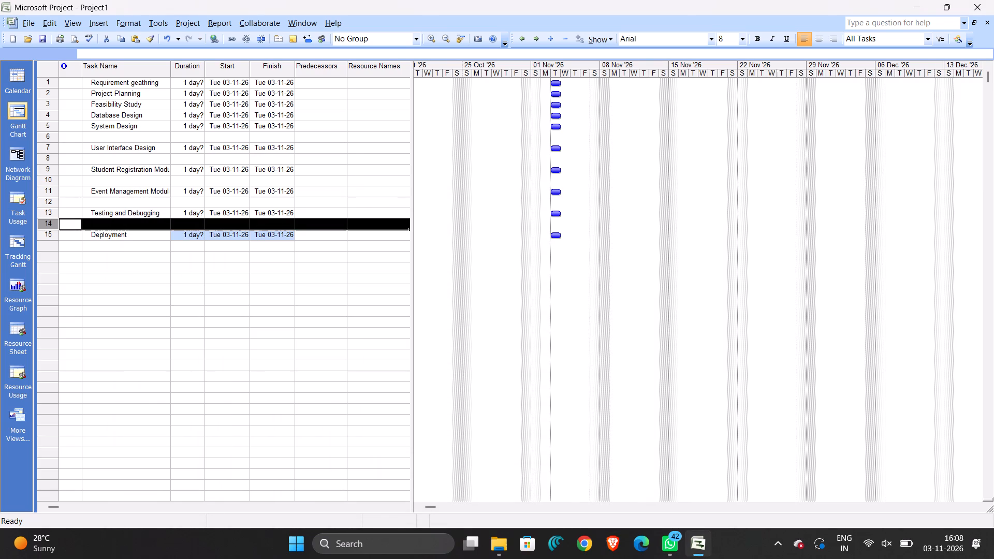
right_click(53, 226)
click(53, 226)
right_click(53, 226)
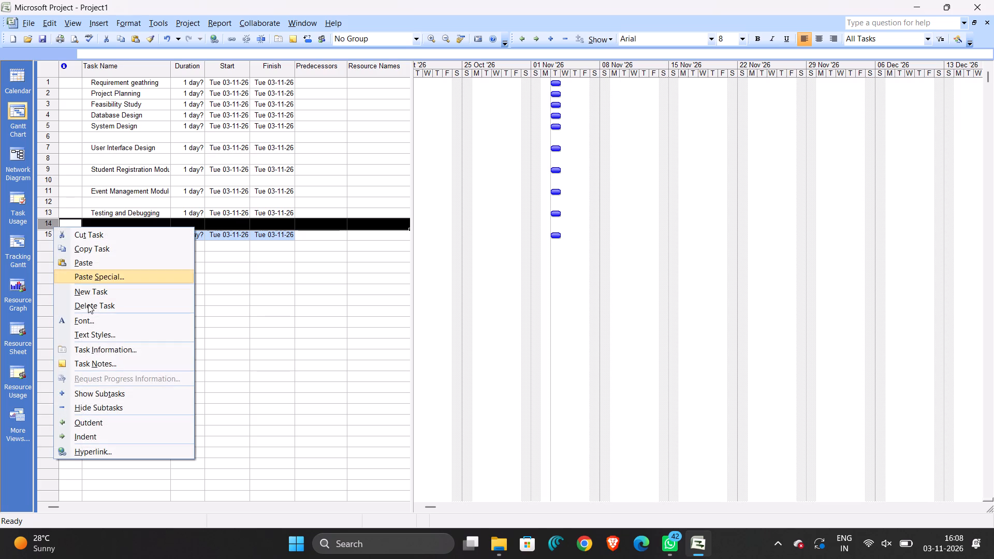
click(120, 304)
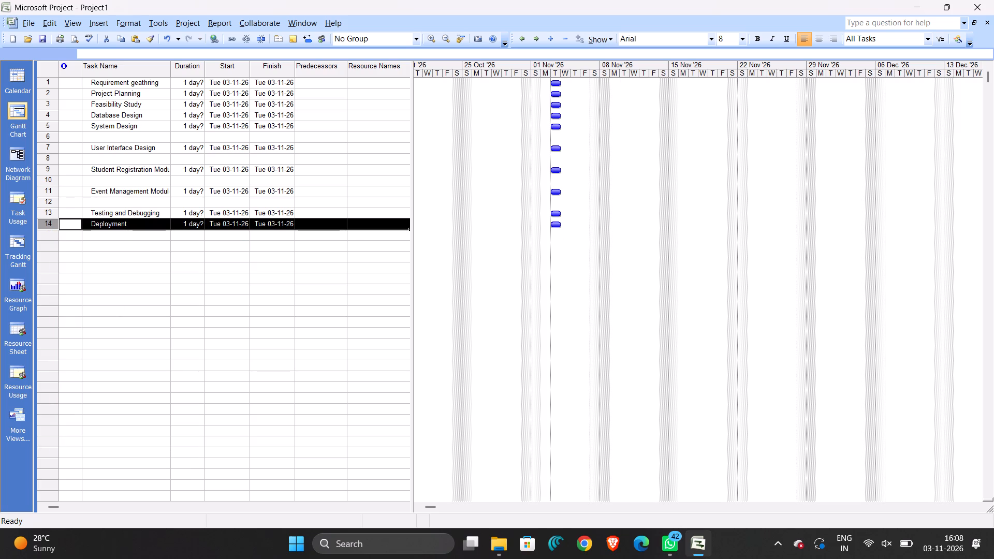
click(53, 203)
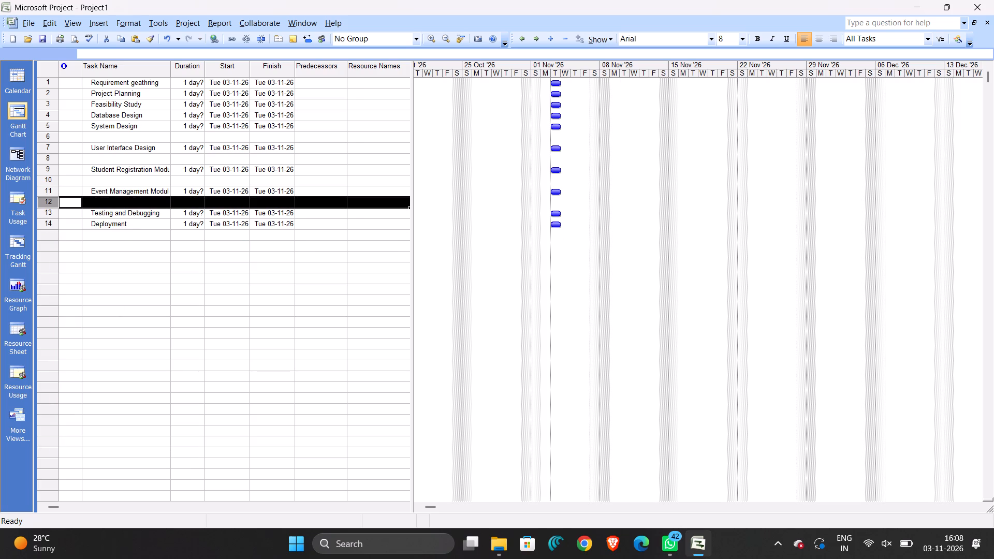
right_click(53, 203)
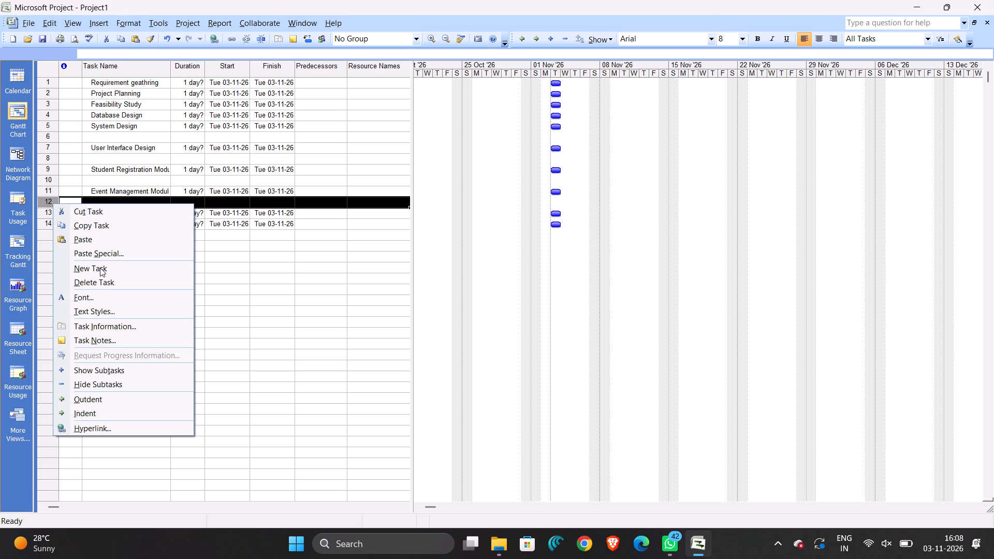
click(104, 279)
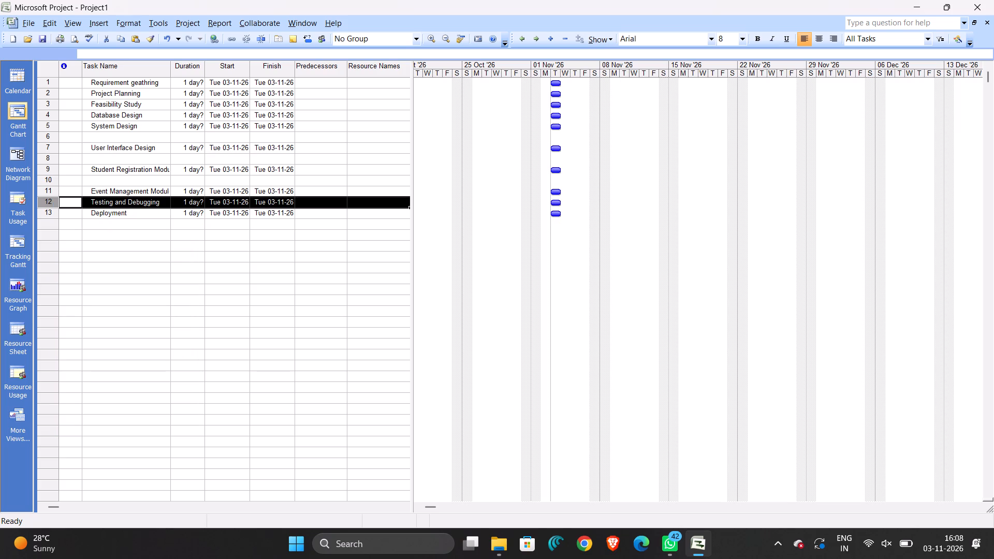
Delete the blank rows directly above the Event Management Module, Student Registration Module and User Interface Design tasks.
click(48, 181)
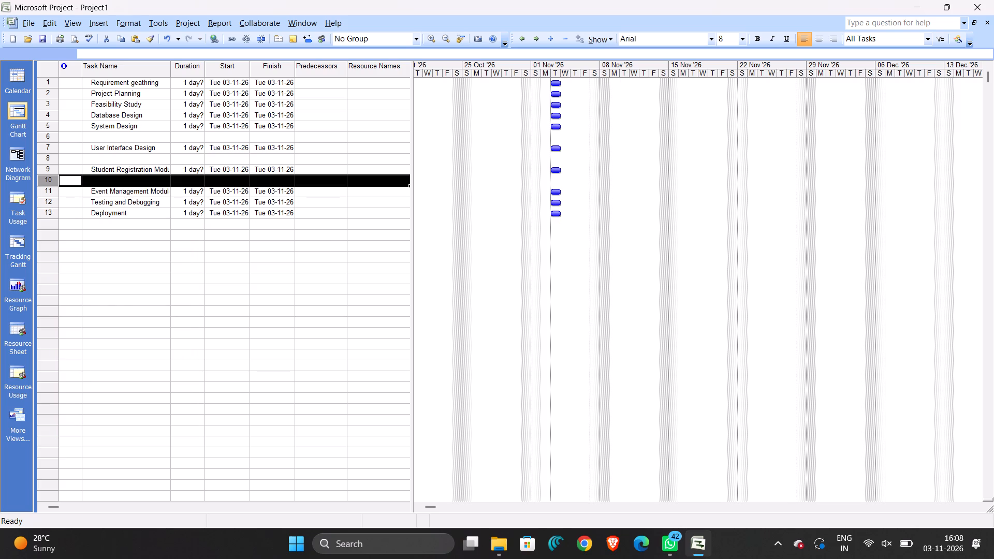
right_click(48, 181)
click(101, 256)
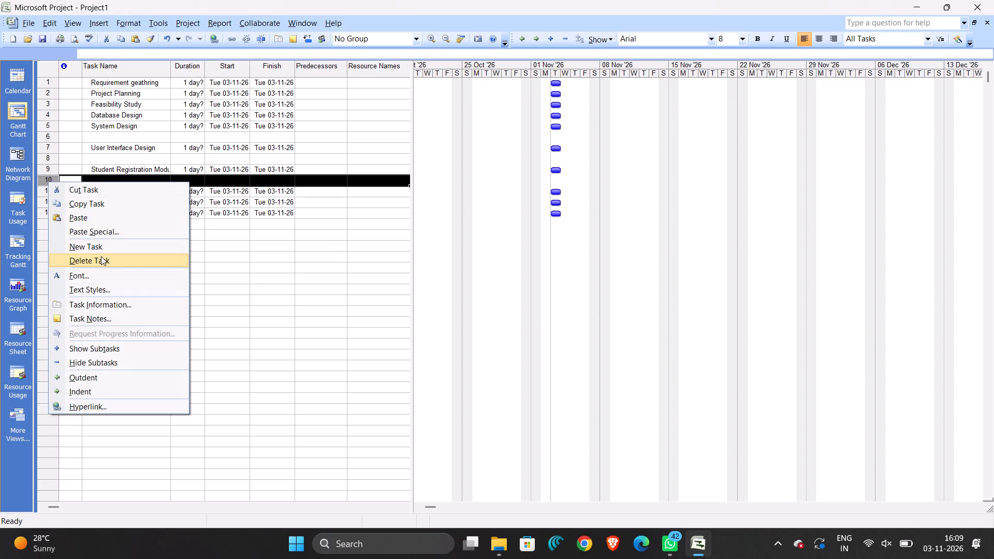
click(52, 162)
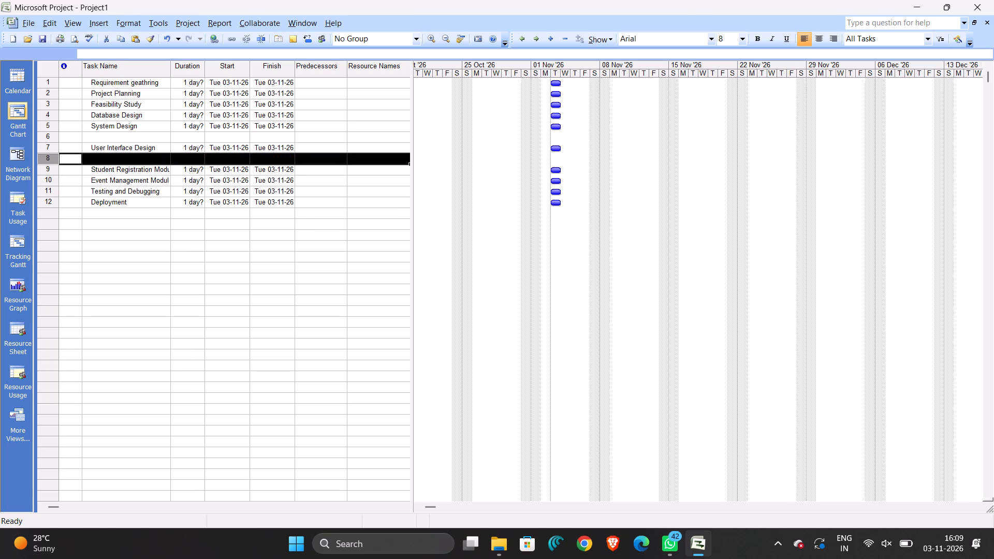
right_click(52, 162)
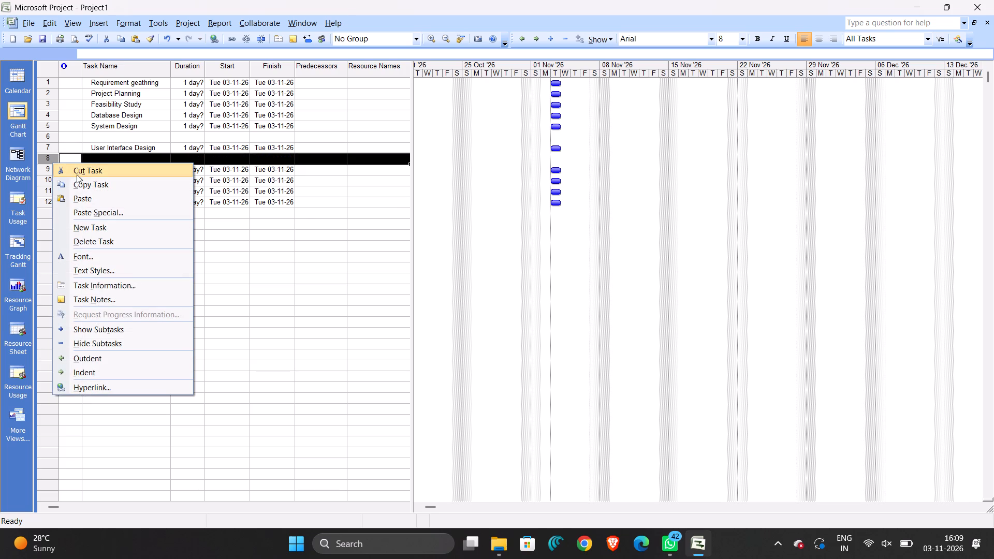
click(121, 242)
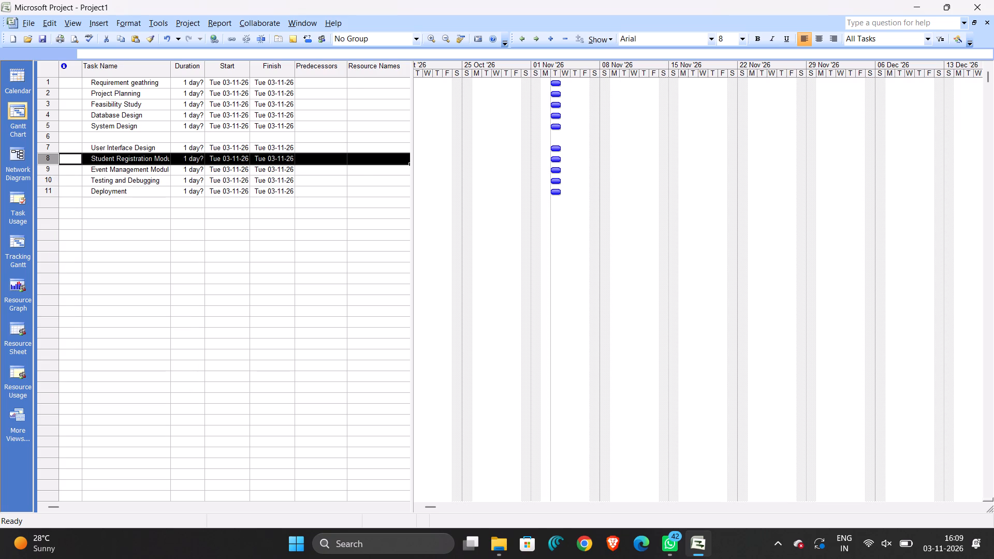
click(51, 138)
right_click(51, 138)
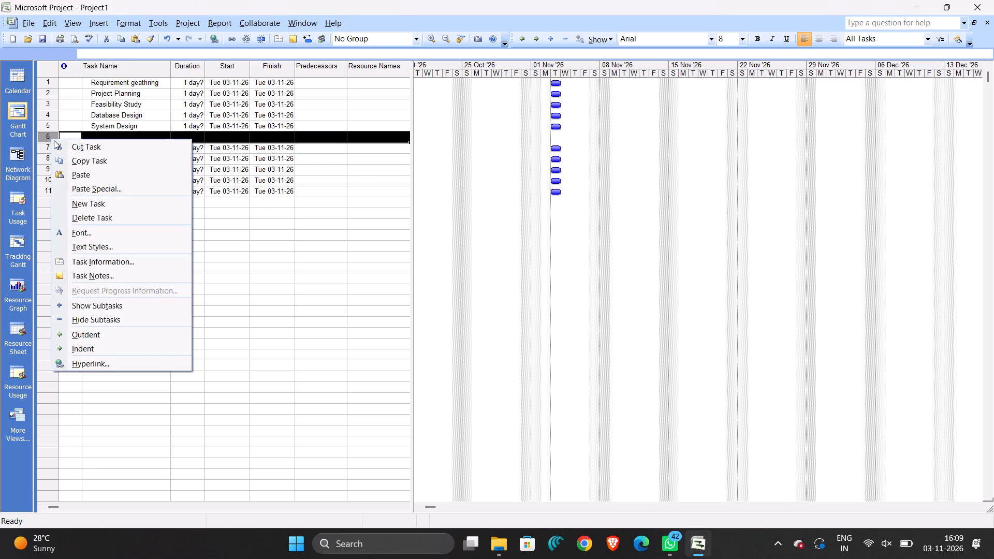
click(105, 223)
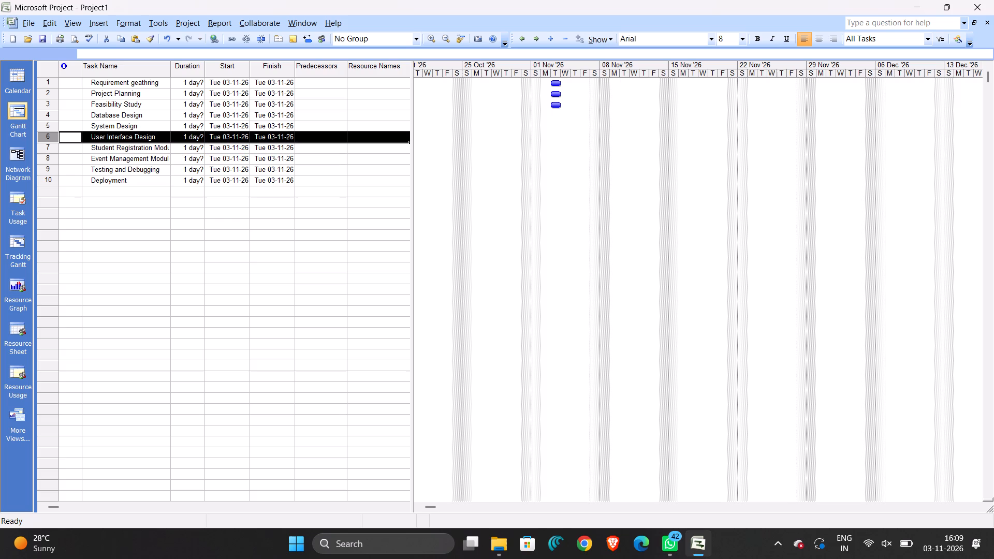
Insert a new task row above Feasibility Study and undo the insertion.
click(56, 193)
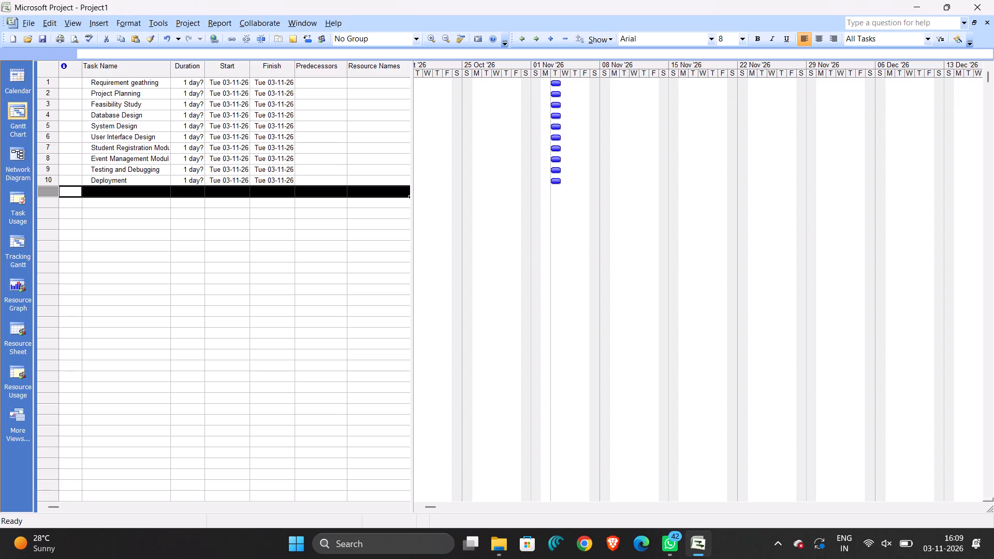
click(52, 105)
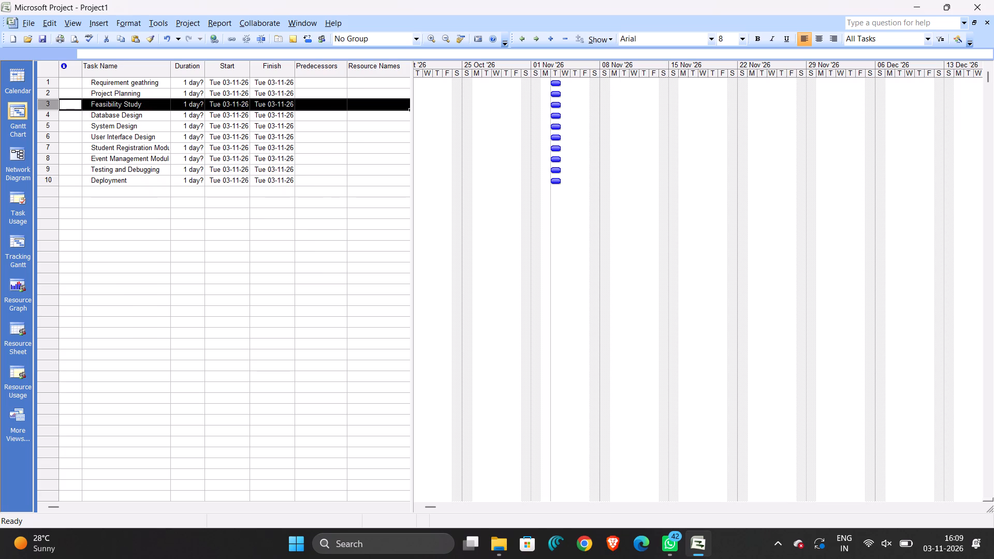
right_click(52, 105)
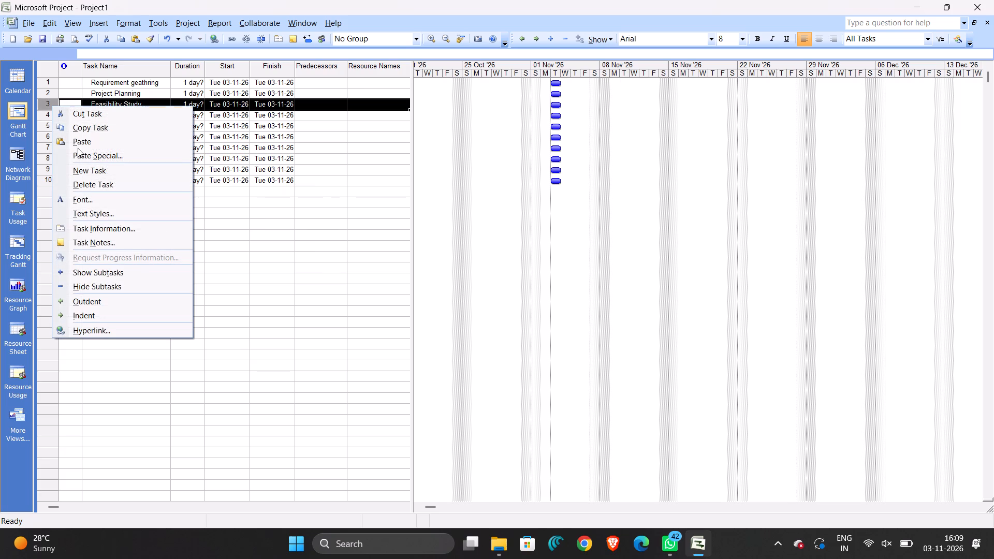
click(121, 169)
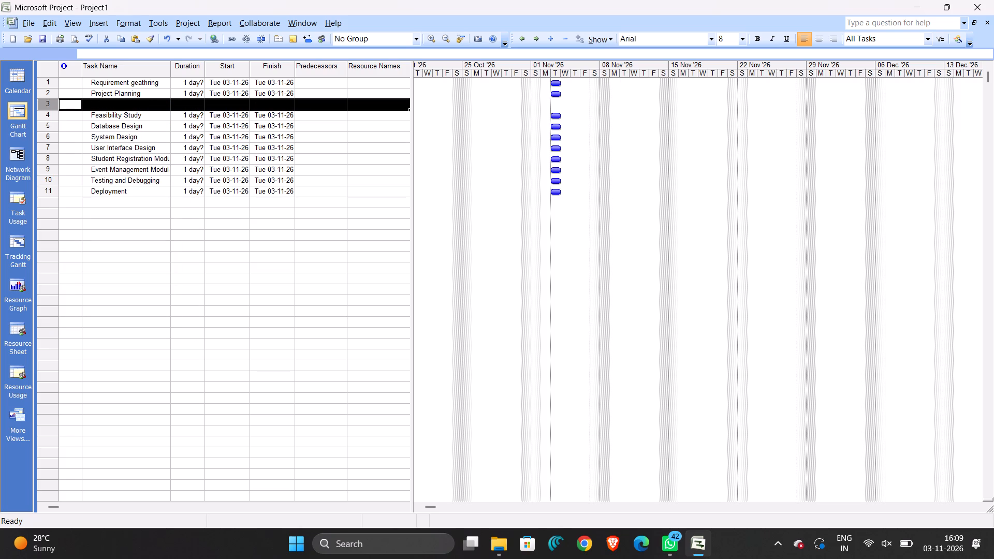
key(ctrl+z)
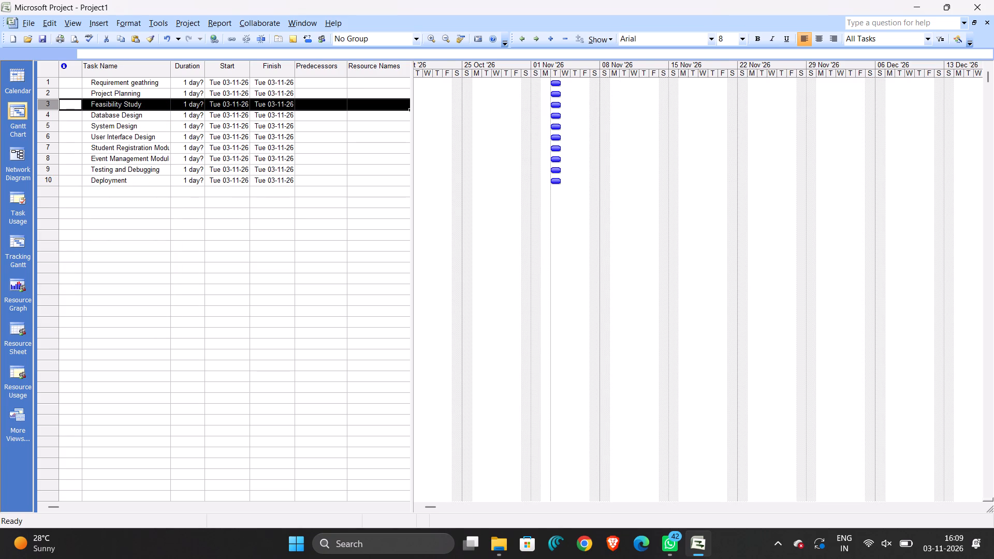
Insert a new blank task row directly above Database Design, below Feasibility Study.
click(48, 114)
double_click(48, 114)
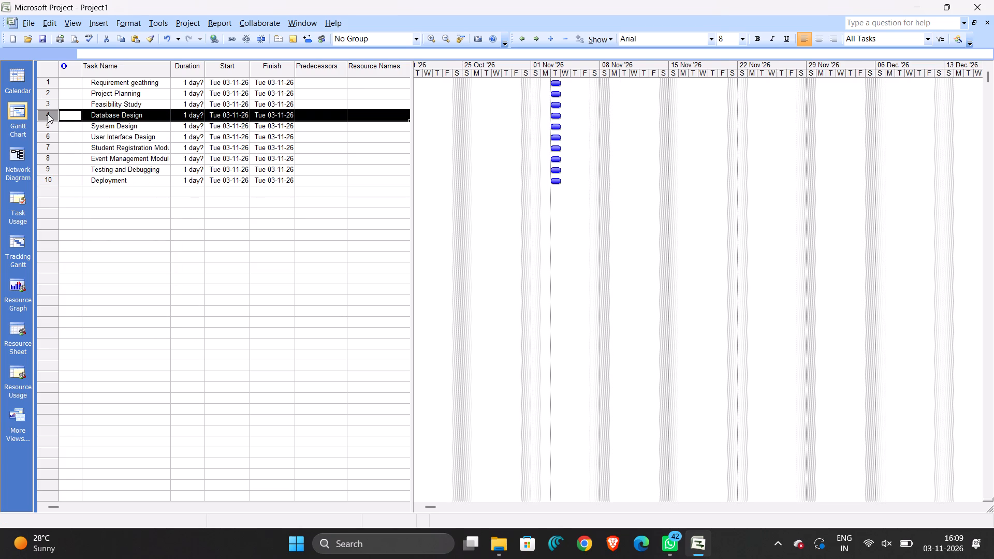
right_click(48, 114)
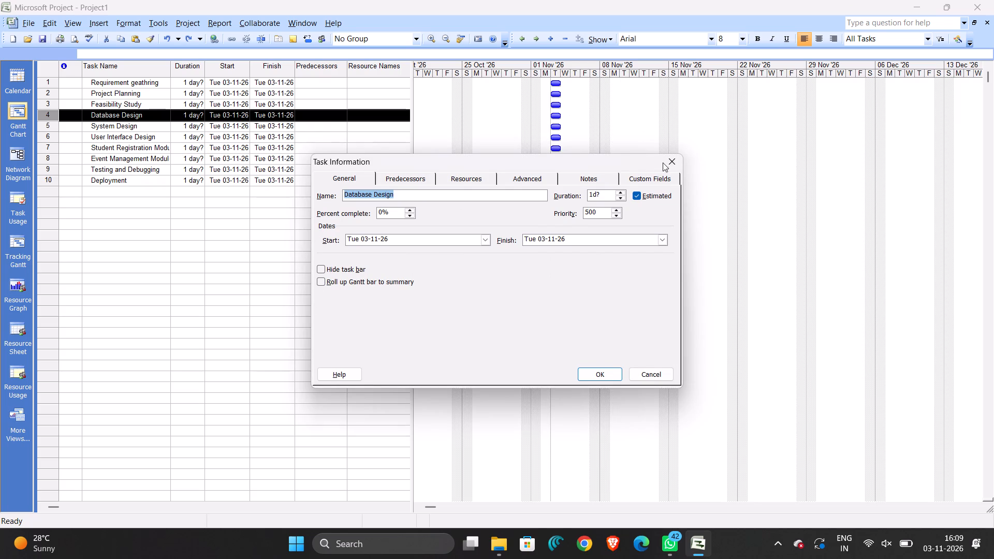
click(670, 163)
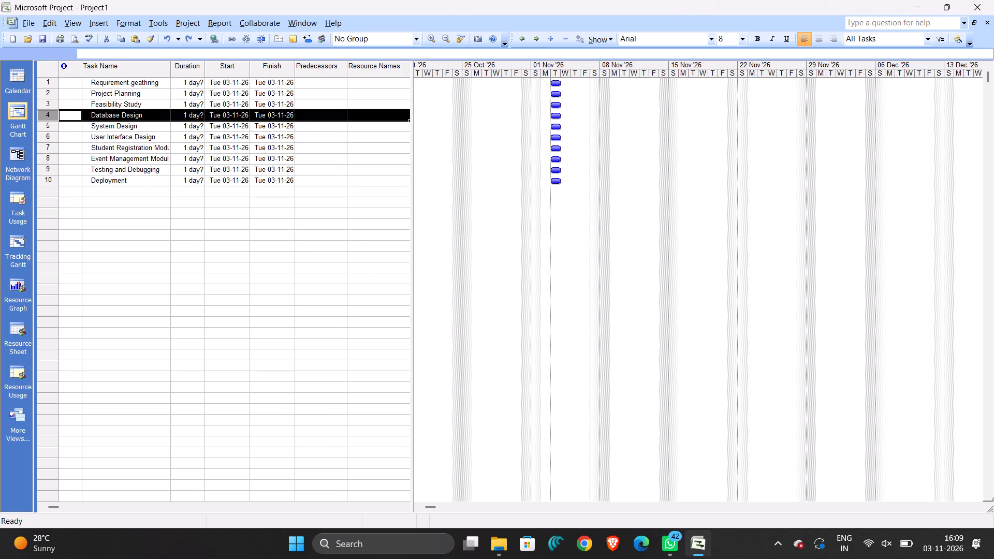
right_click(45, 119)
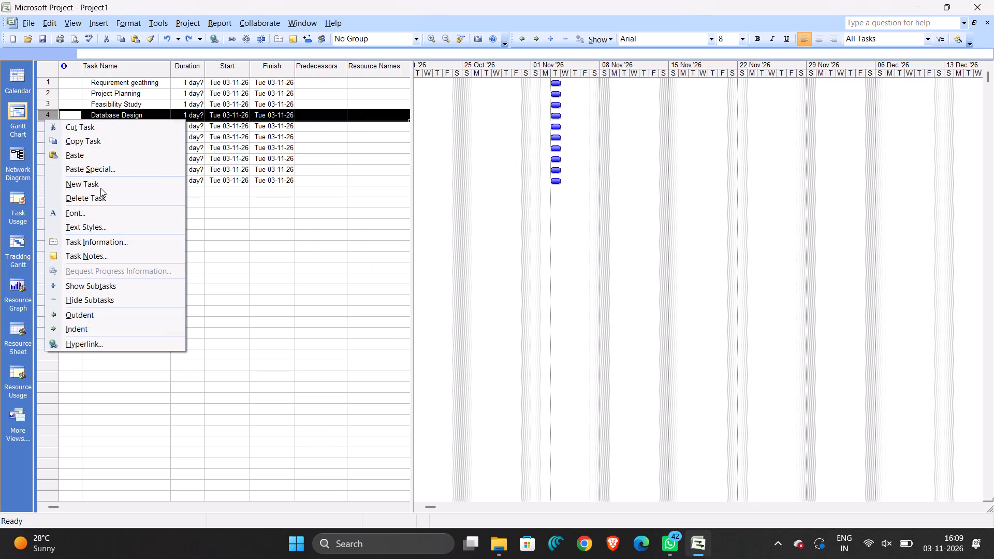
click(100, 188)
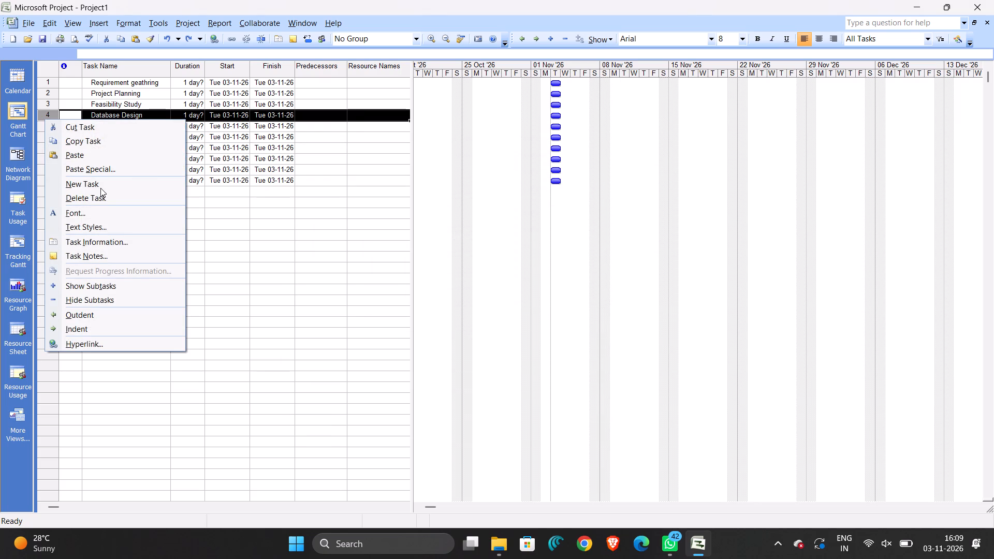
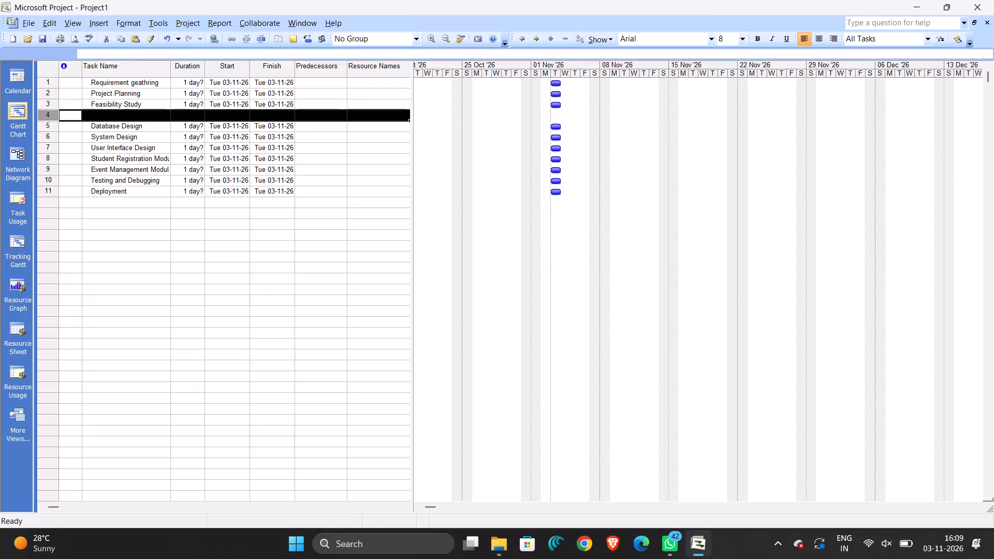
Enter the task name "UI desigine" in the blank row between Feasibility Study and Database Design.
key(shift+u)
click(134, 117)
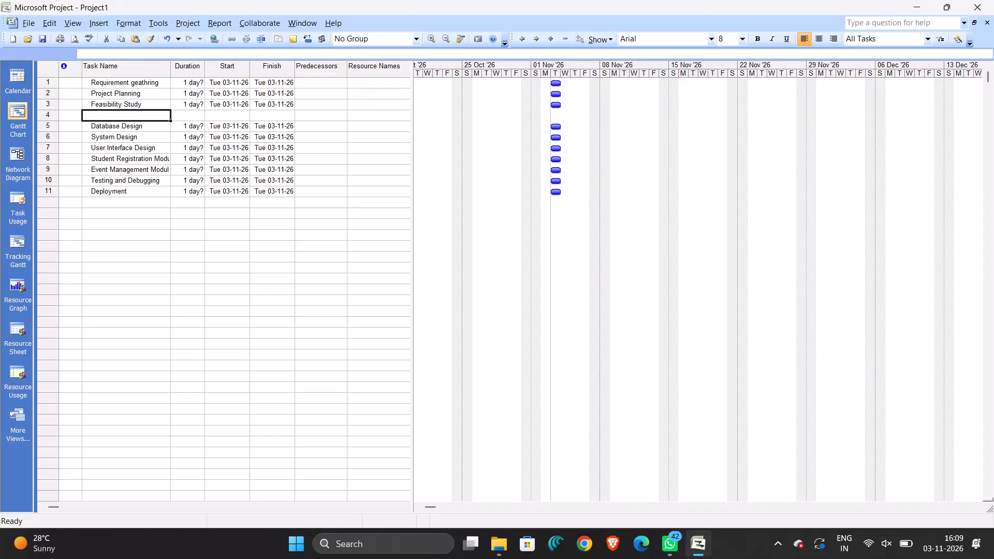
text(UI)
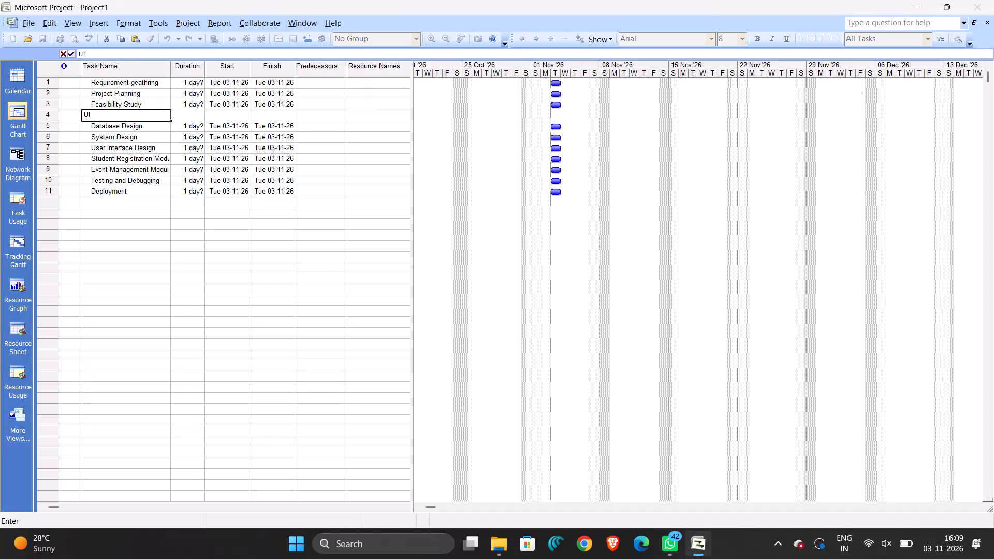
key(space)
text(desigine)
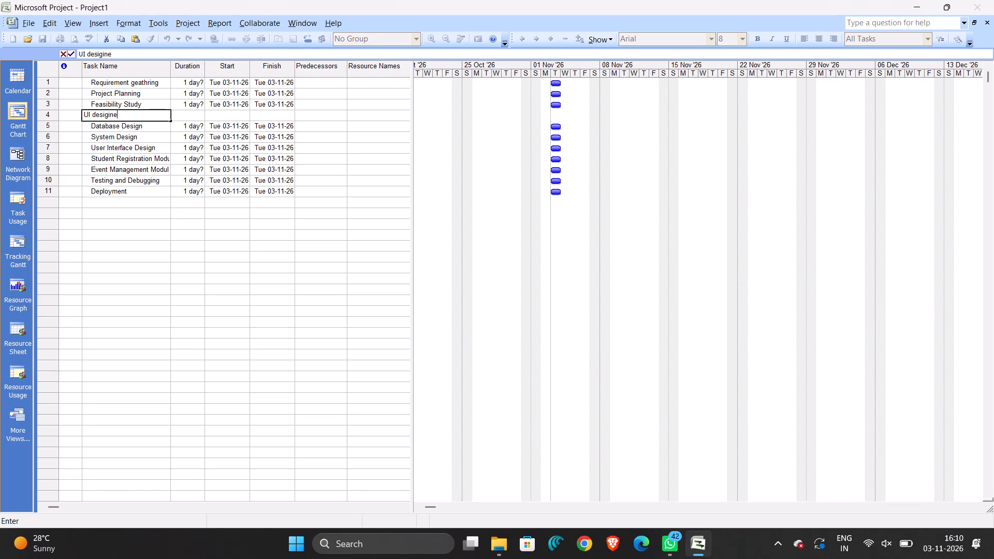
key(Return)
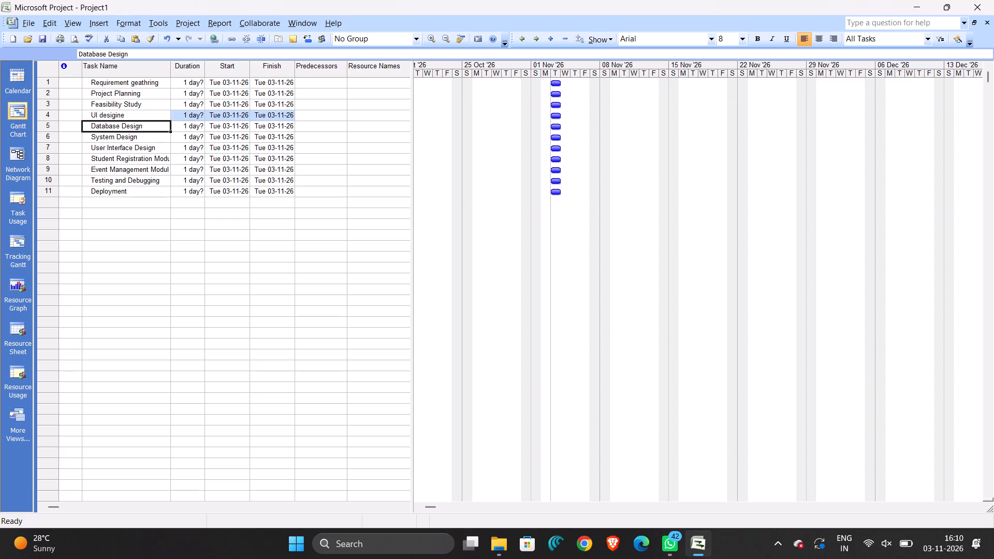
Insert a new task row above Requirement geathring and name it "Project Planning".
click(49, 85)
right_click(49, 85)
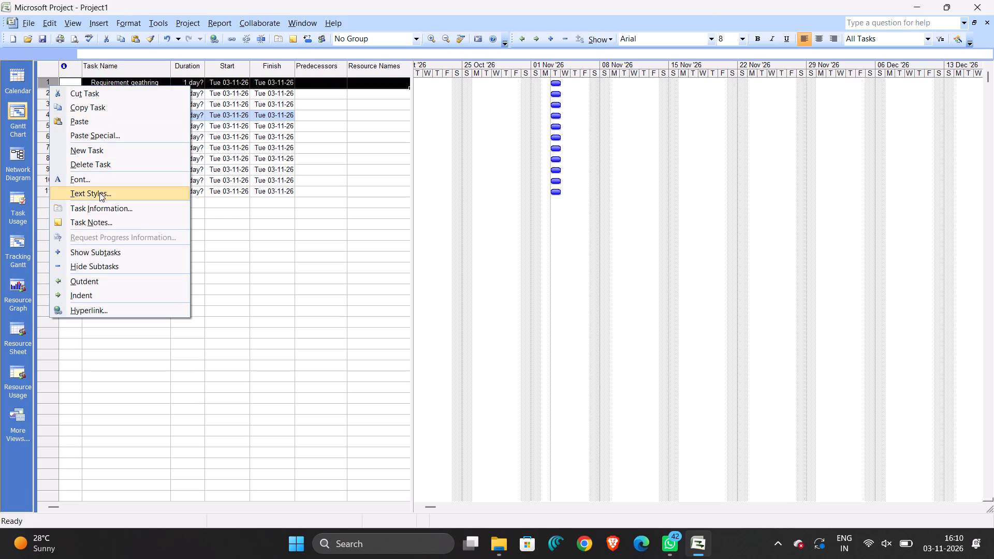
click(108, 145)
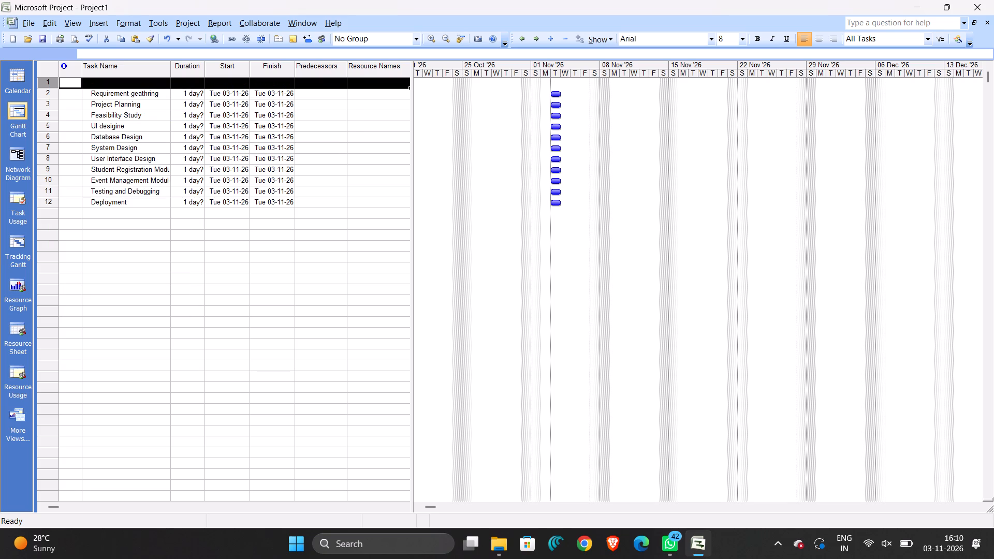
click(118, 87)
text(pro)
text(ject)
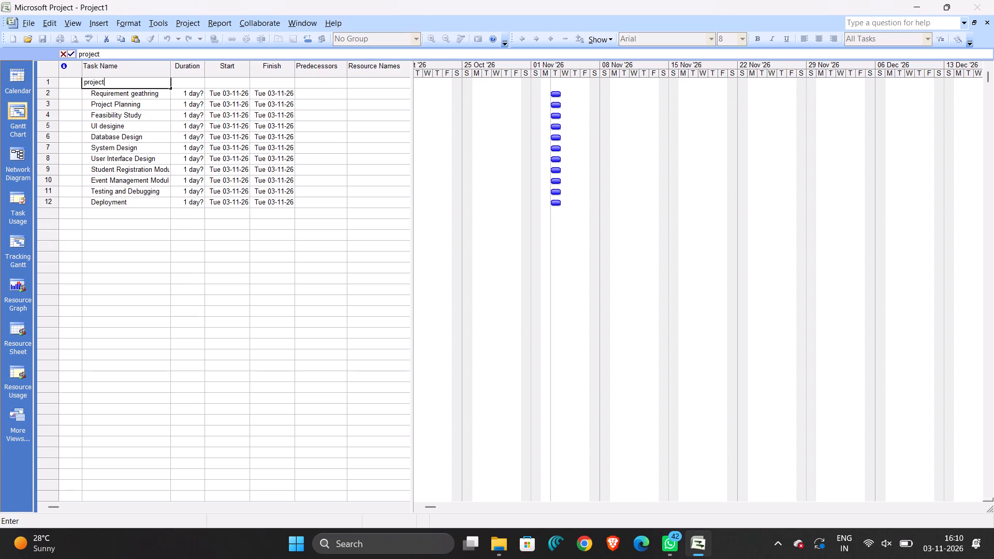
text(planin)
key(BackSpace)
key(BackSpace)
key(BackSpace)
key(BackSpace)
key(BackSpace)
key(BackSpace)
key(BackSpace)
key(BackSpace)
key(BackSpace)
key(BackSpace)
key(BackSpace)
key(BackSpace)
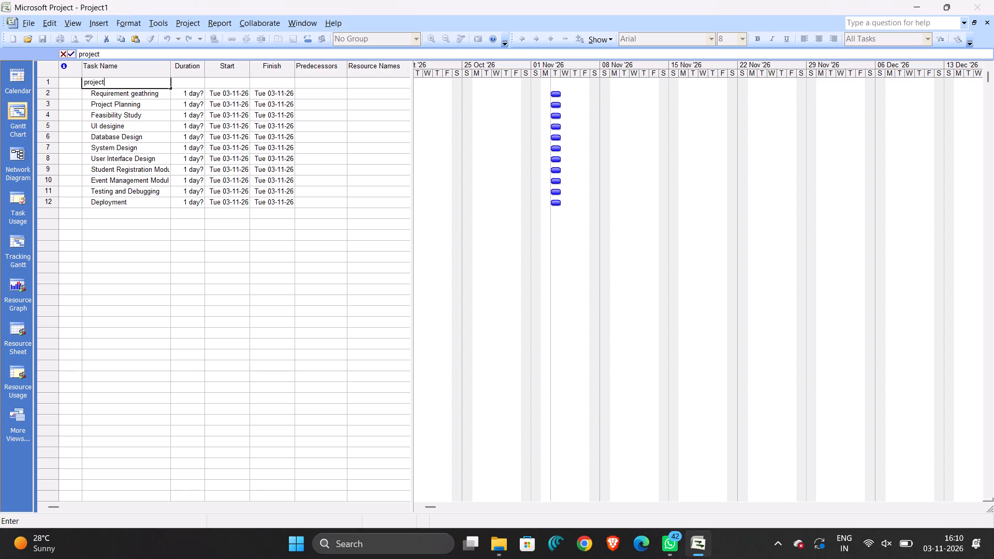
key(BackSpace)
key(shift+p)
text(roject P)
text(lanning)
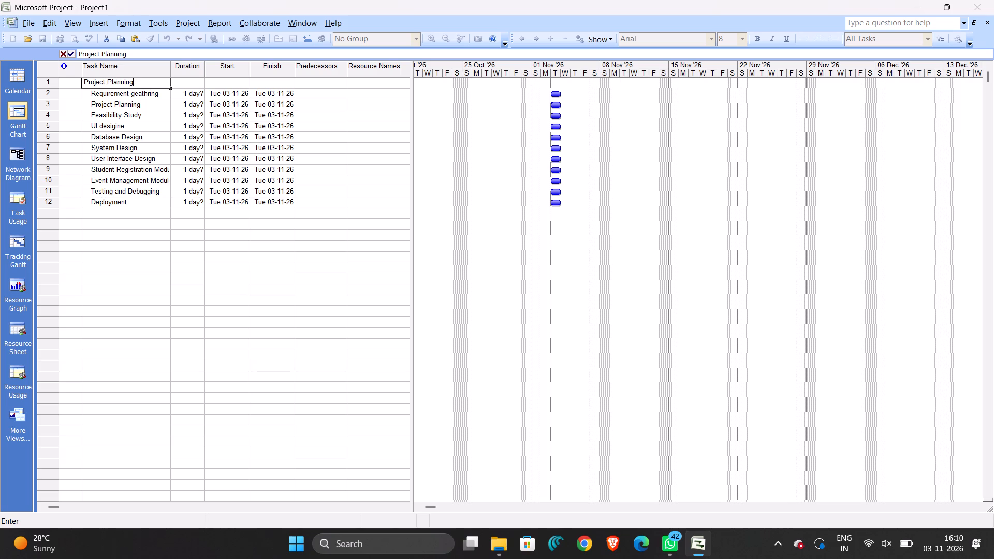
Delete the duplicate Project Planning task between Requirement geathring and Feasibility Study.
click(49, 105)
right_click(49, 105)
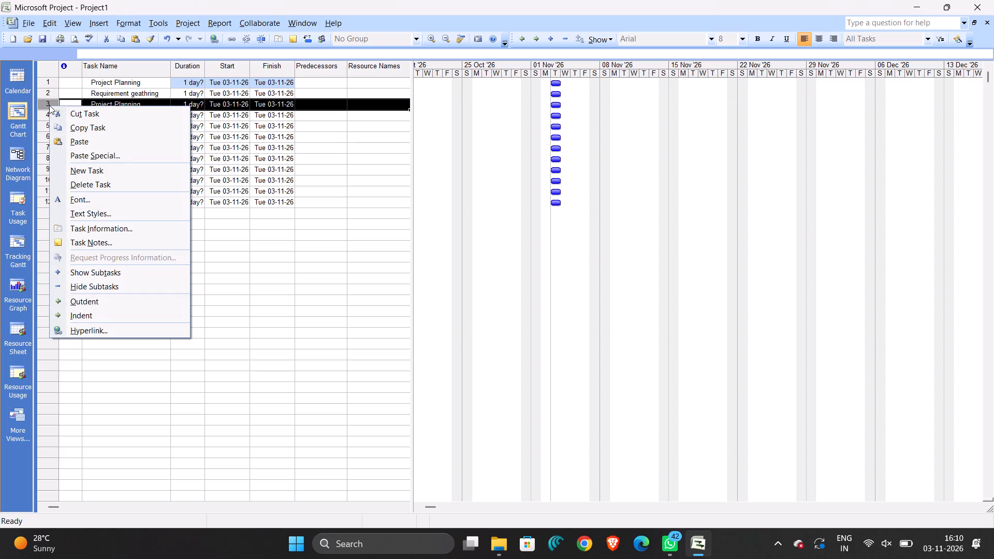
click(130, 188)
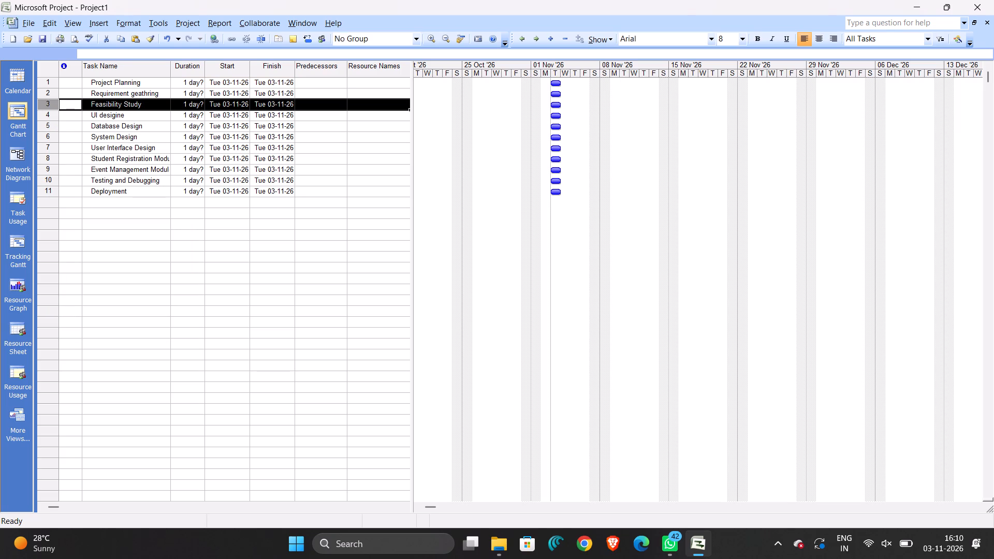
click(254, 258)
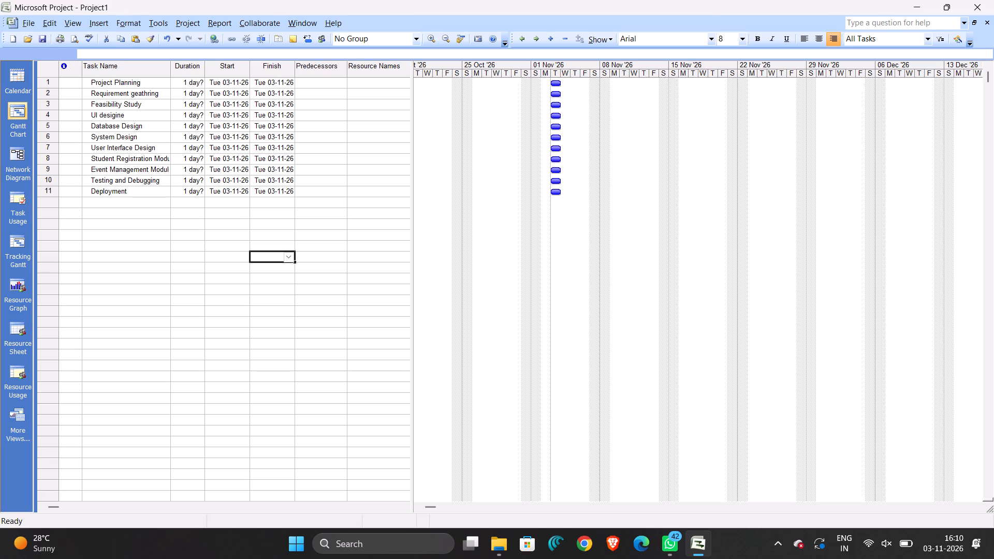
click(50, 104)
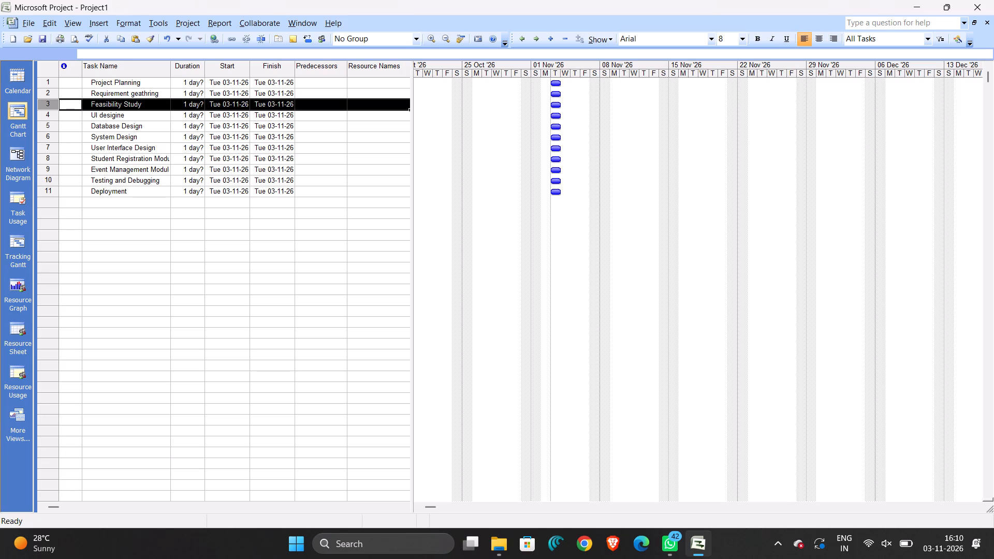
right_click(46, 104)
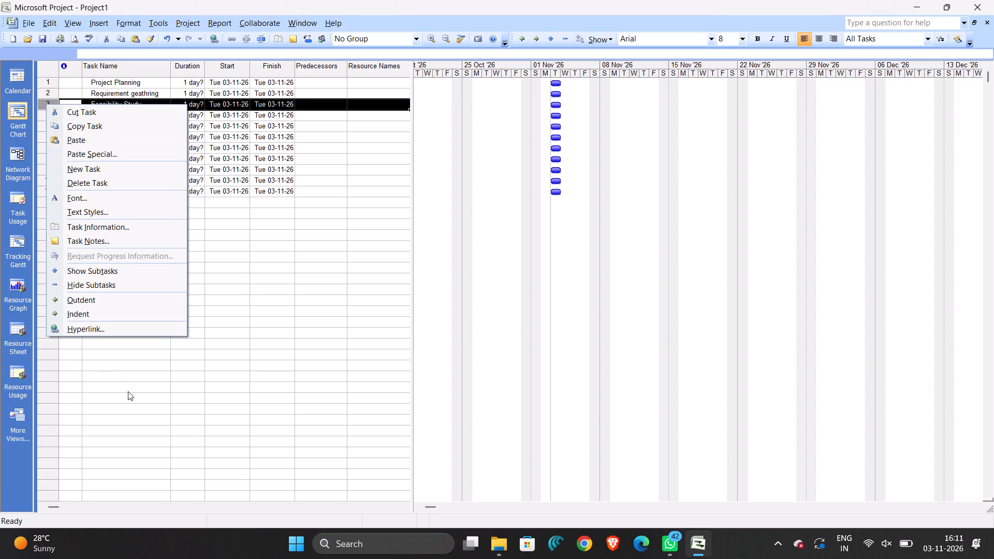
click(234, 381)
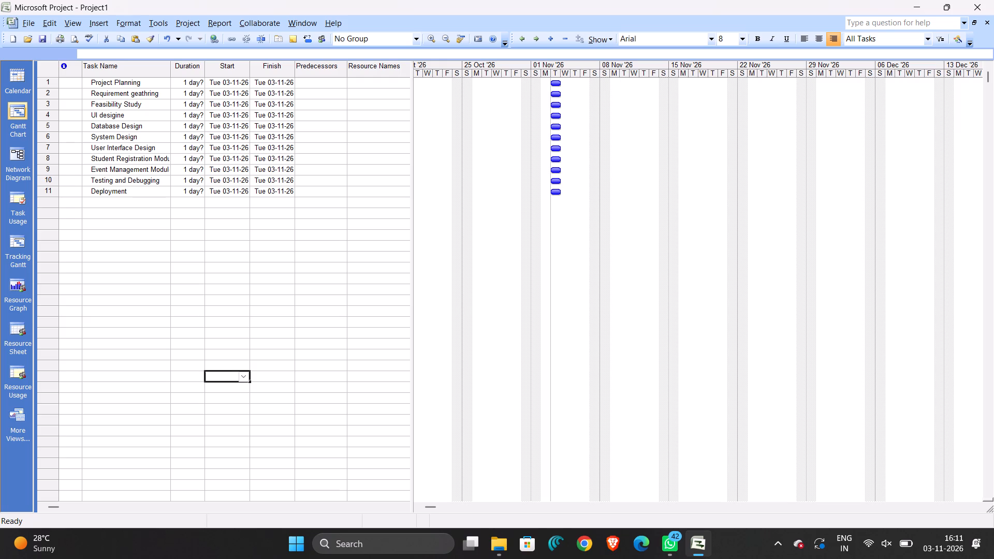
Switch to the Resource Sheet view and select its first empty resource name cell.
click(17, 339)
click(129, 81)
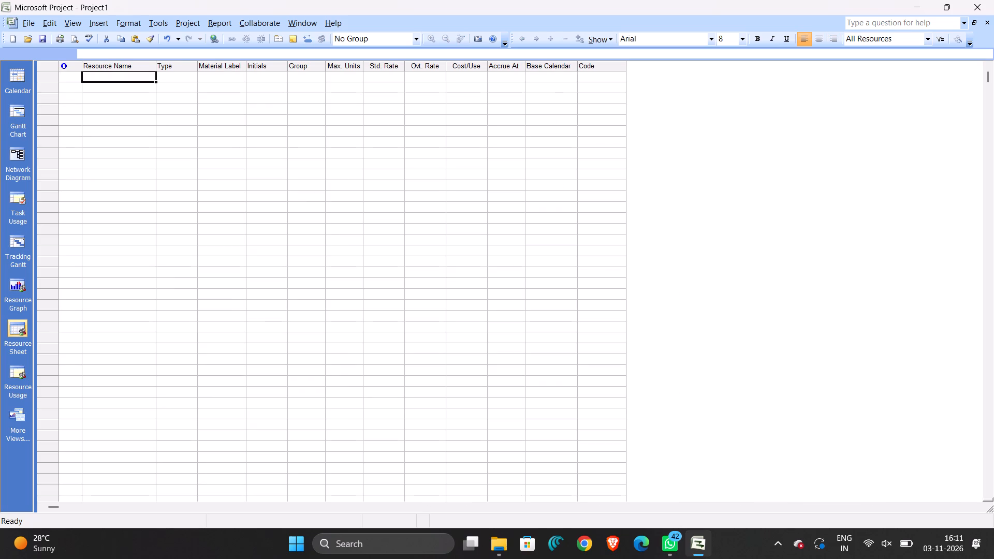
click(615, 542)
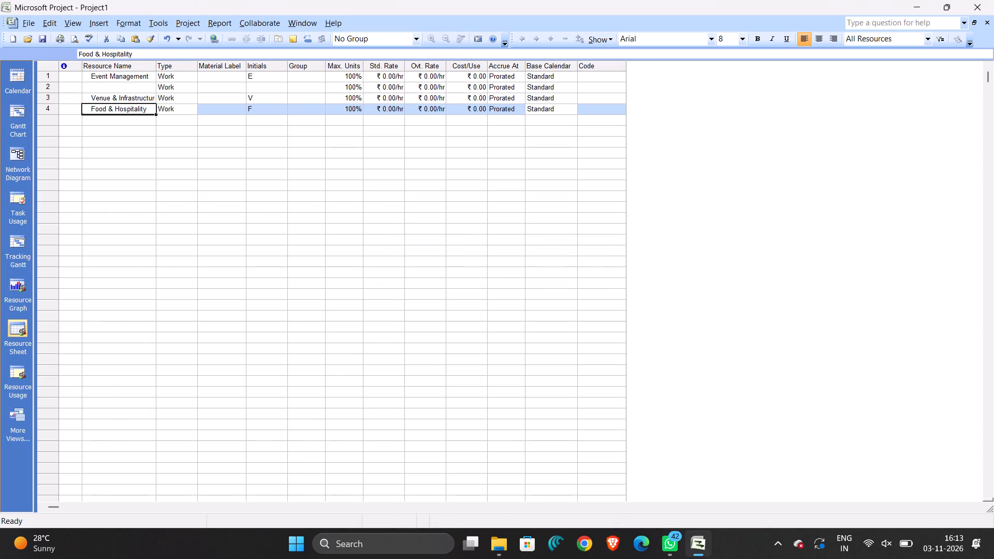
Delete the unnamed resource between Event Management and Venue & Infrastructure.
click(51, 88)
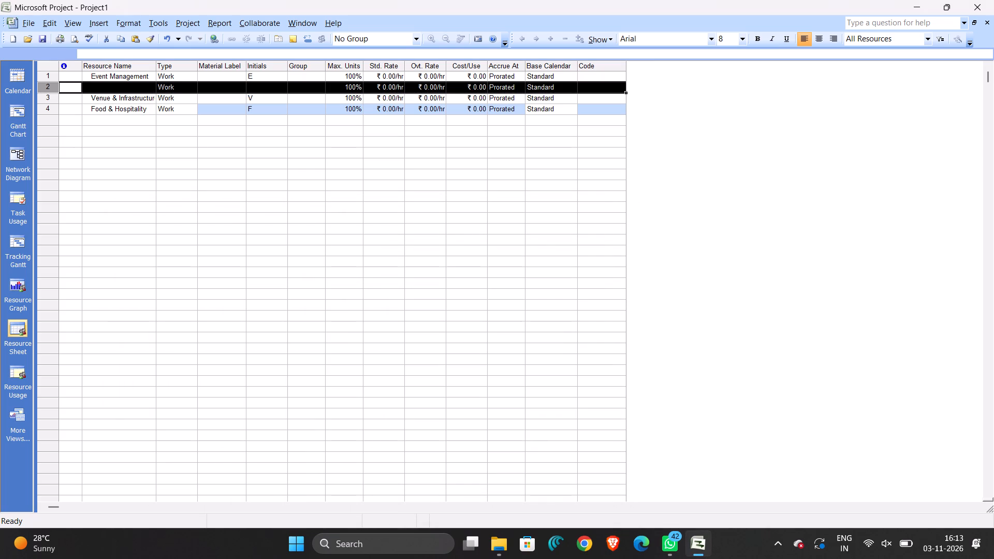
right_click(51, 88)
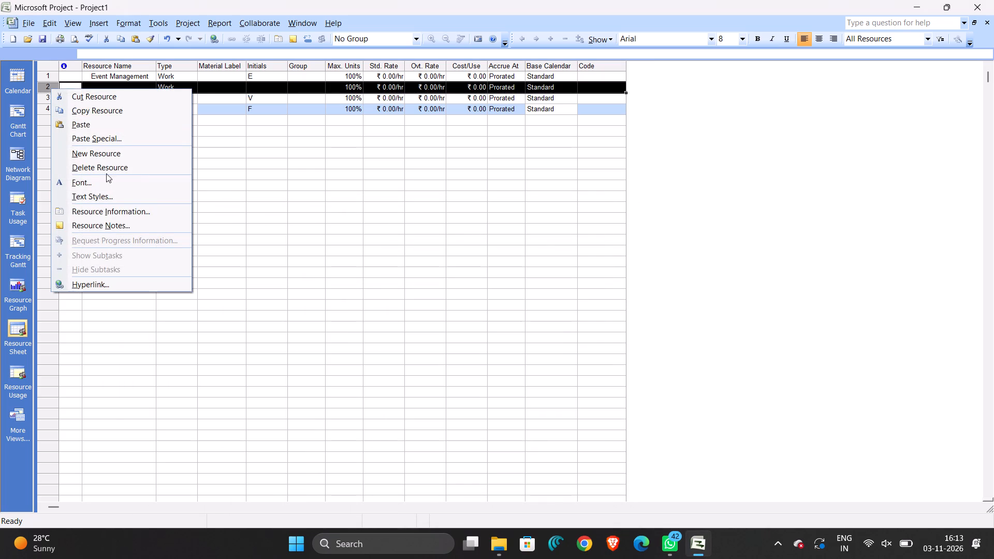
click(113, 171)
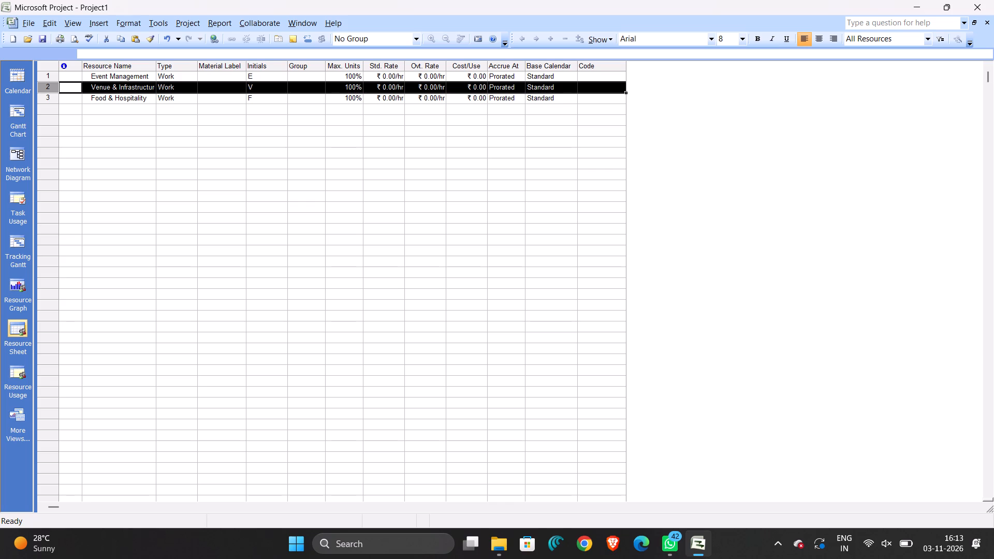
Switch to the Gantt Chart view of the project.
click(22, 111)
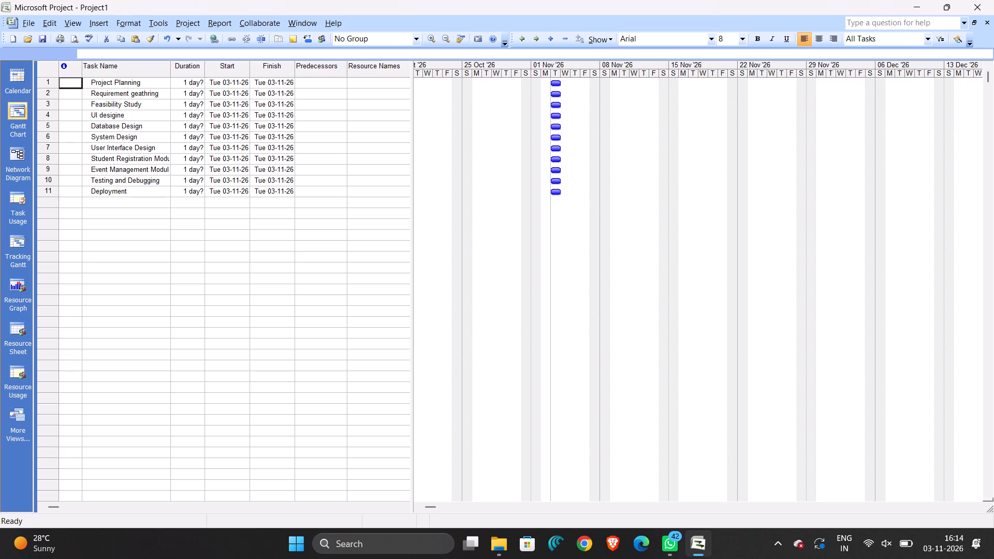
click(605, 541)
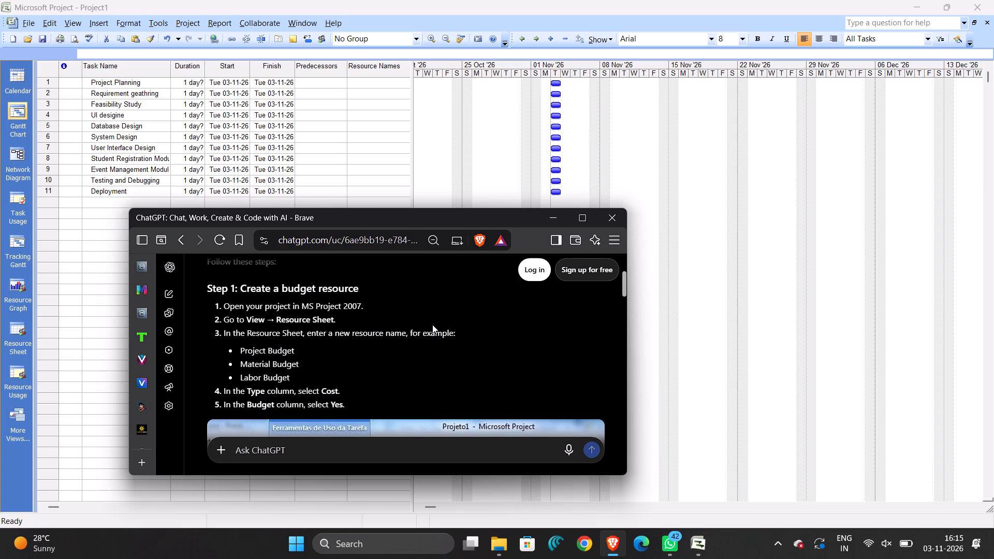
scroll(432, 325, down, 1)
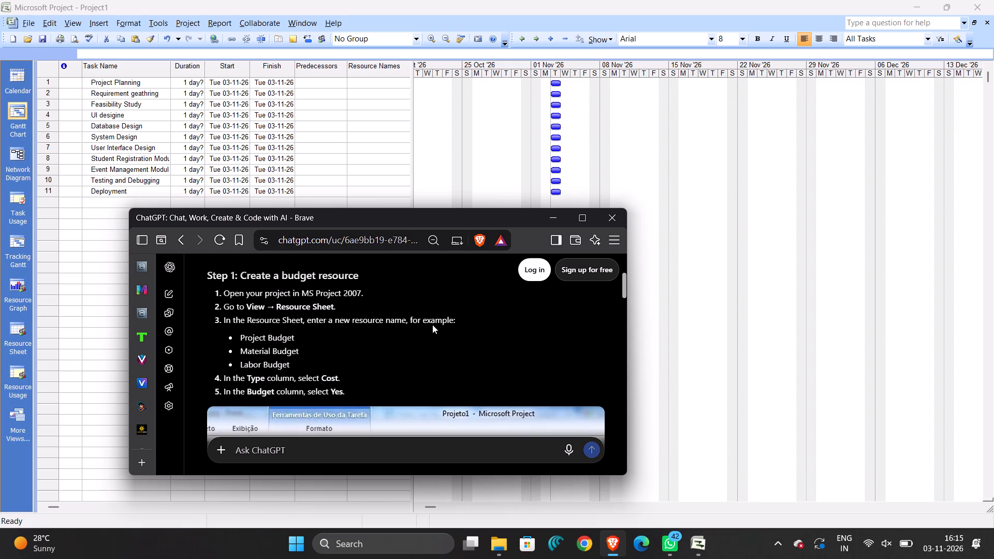
Read the remaining steps of ChatGPT's instructions for creating a budget resource and close the Brave window with all its tabs.
scroll(432, 325, down, 1)
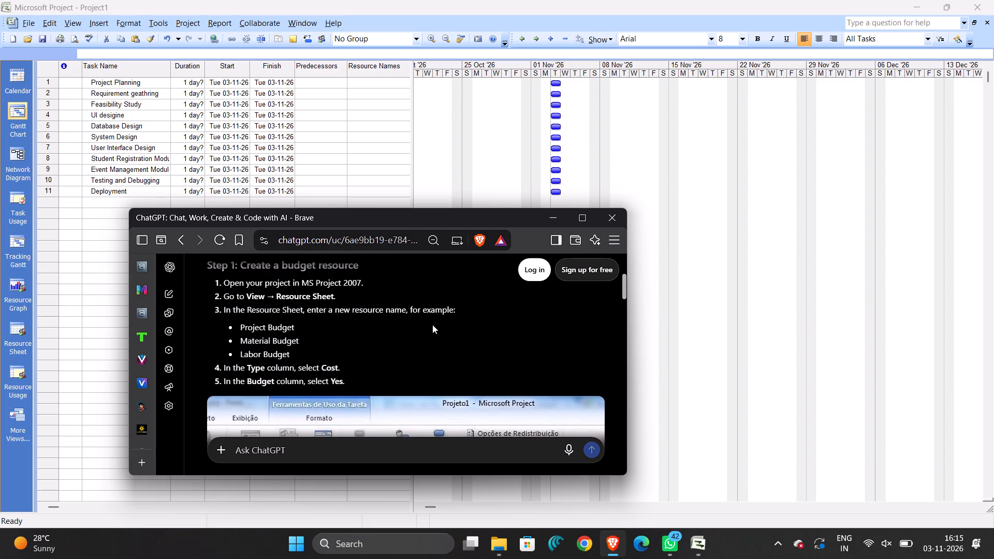
scroll(432, 325, down, 1)
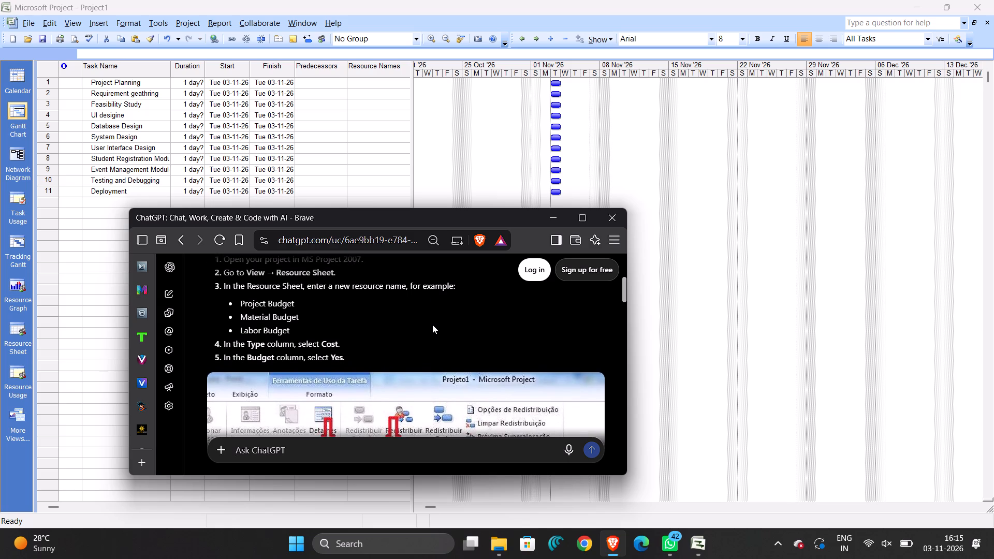
scroll(432, 325, down, 2)
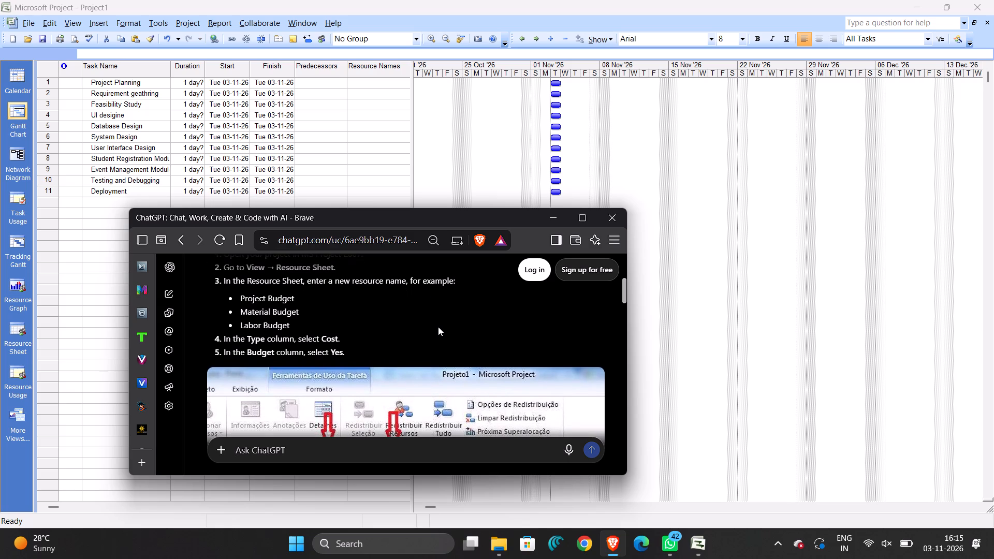
click(611, 216)
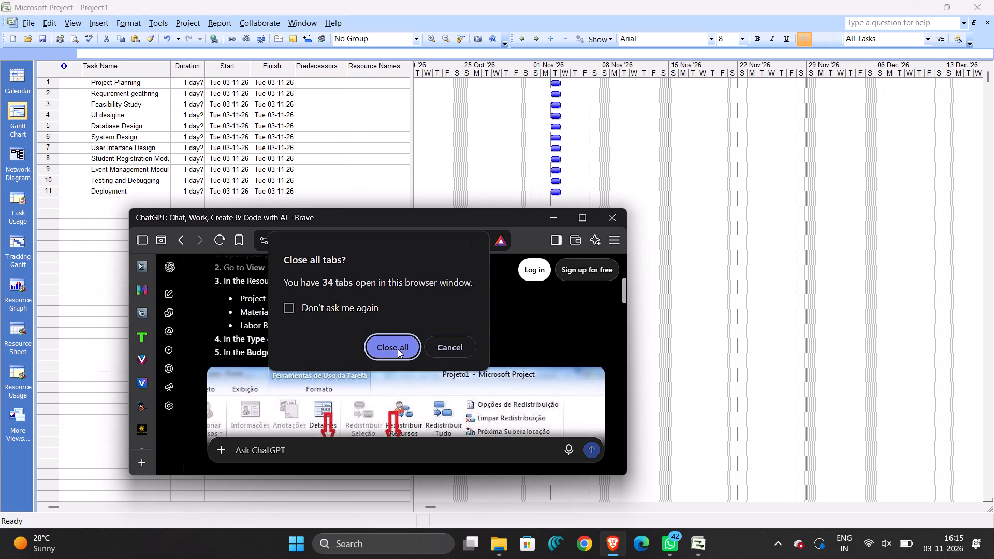
click(398, 349)
Switch the project to the Resource Sheet view.
click(72, 23)
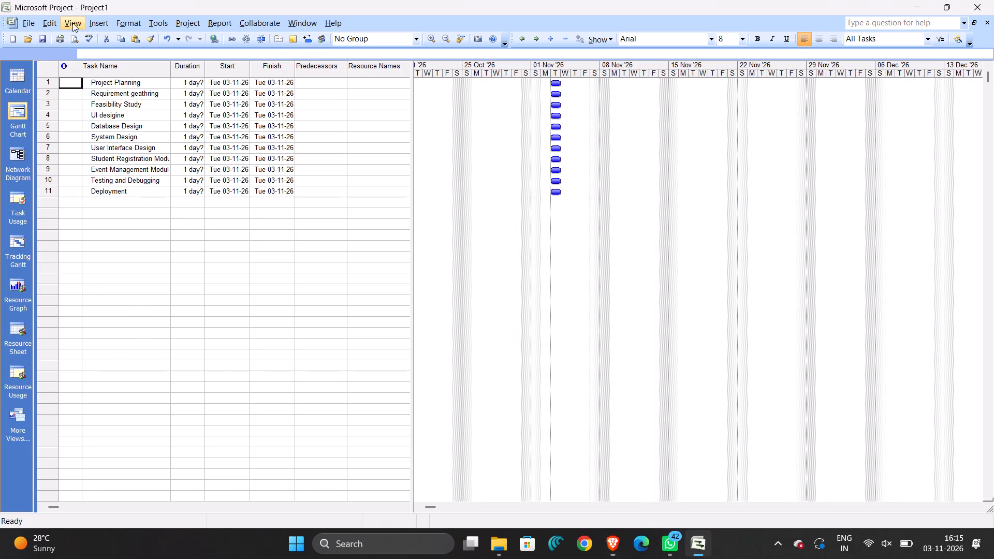
click(72, 23)
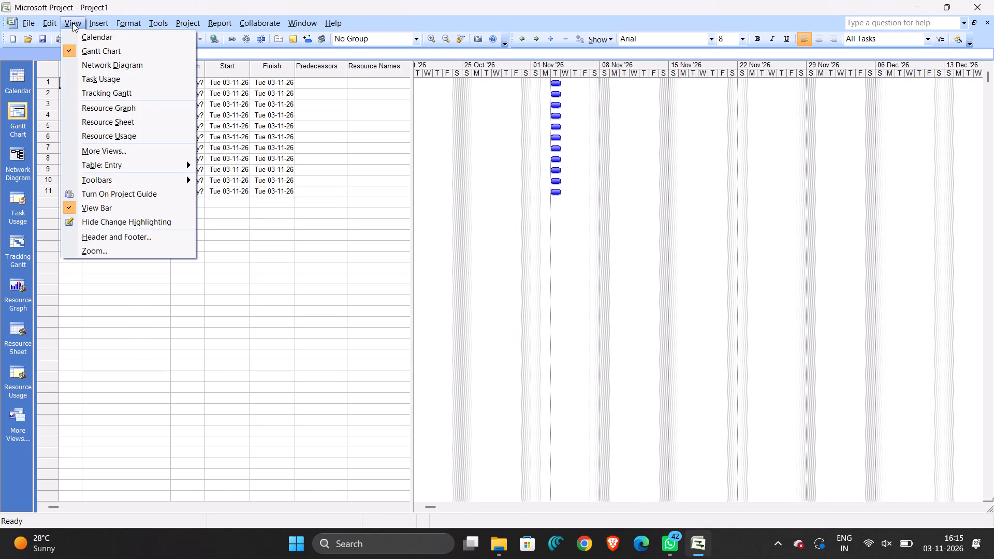
click(131, 121)
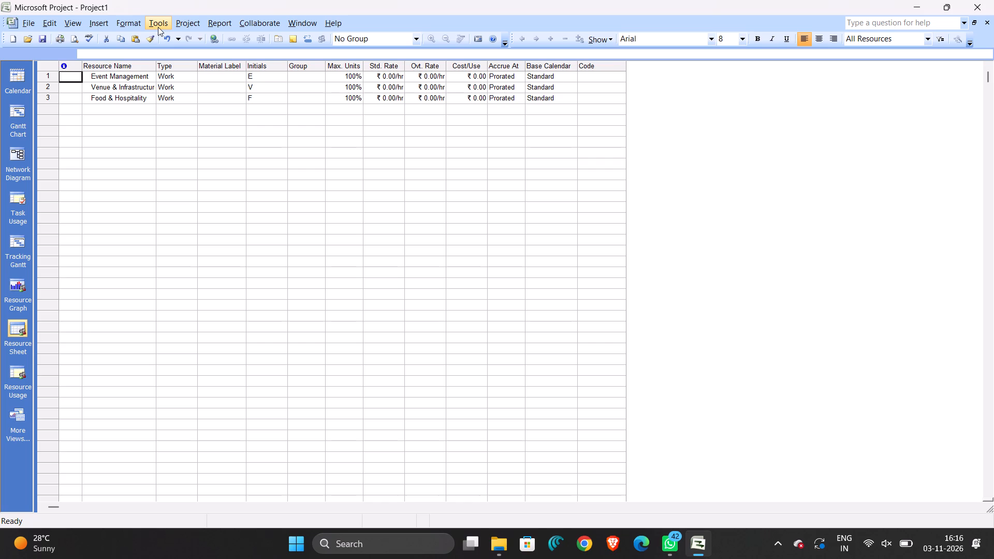
Create a new base calendar as a copy of the Standard calendar, entering fest_menagement as its name.
click(134, 24)
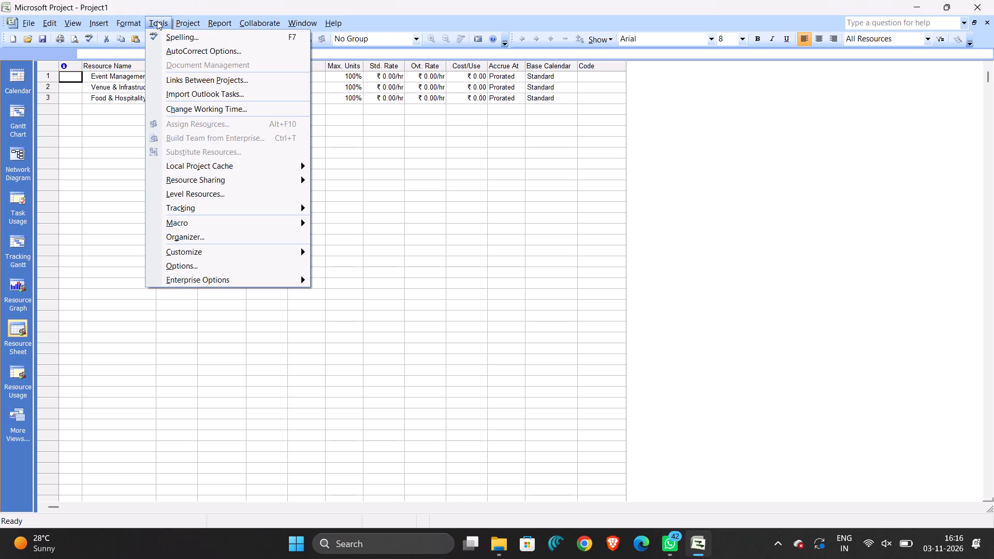
click(194, 105)
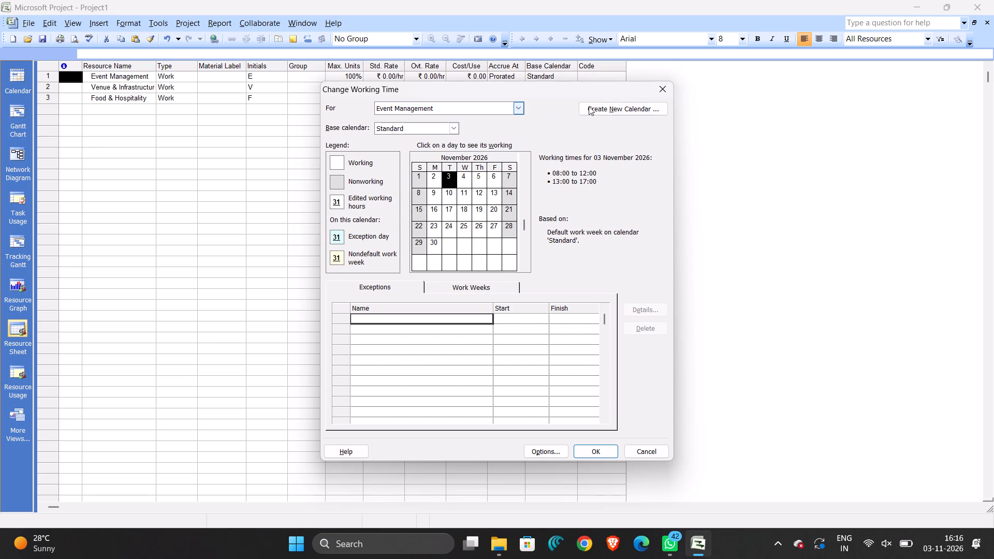
click(602, 106)
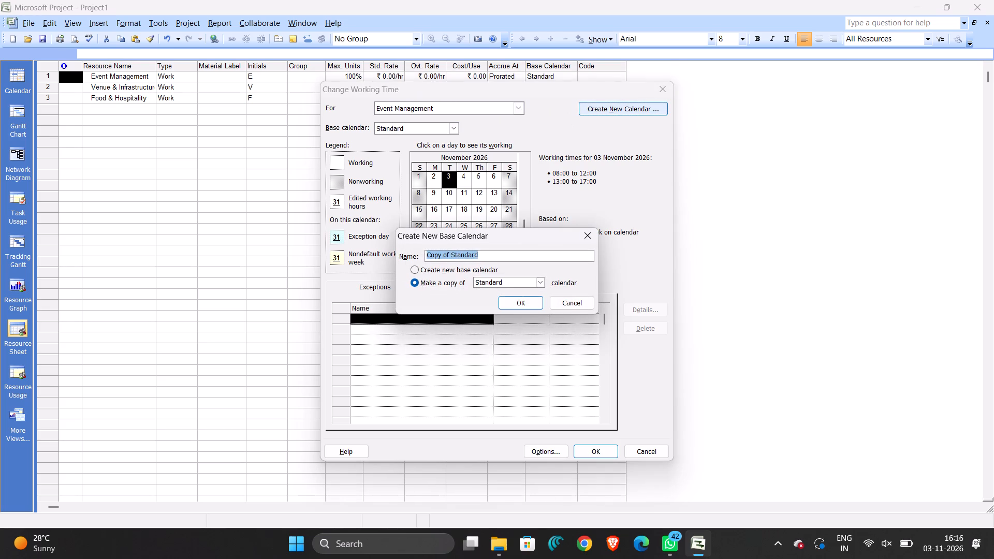
click(481, 260)
key(BackSpace)
key(BackSpace)
key(BackSpace)
key(BackSpace)
key(BackSpace)
key(BackSpace)
key(BackSpace)
key(BackSpace)
key(BackSpace)
key(BackSpace)
key(BackSpace)
key(BackSpace)
key(BackSpace)
key(BackSpace)
key(BackSpace)
key(BackSpace)
key(BackSpace)
key(BackSpace)
key(BackSpace)
key(BackSpace)
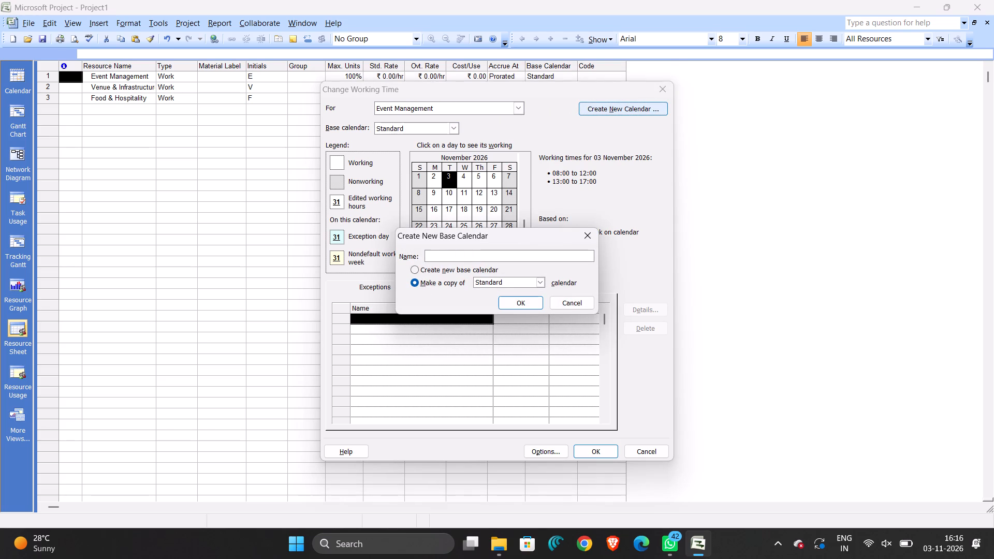
text(fest)
key(space)
key(BackSpace)
key(shift+underscore)
text(men)
text(agement)
click(539, 285)
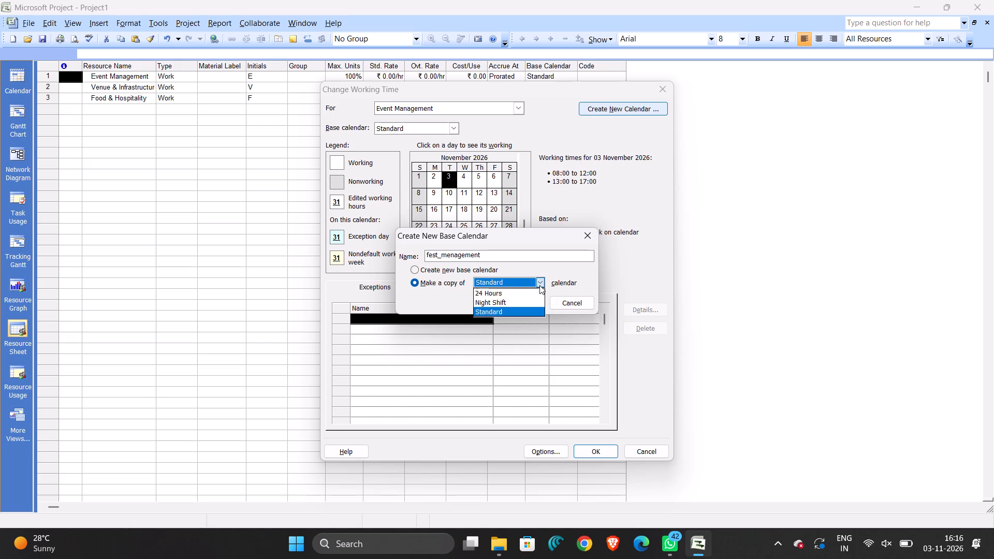
click(539, 285)
click(523, 310)
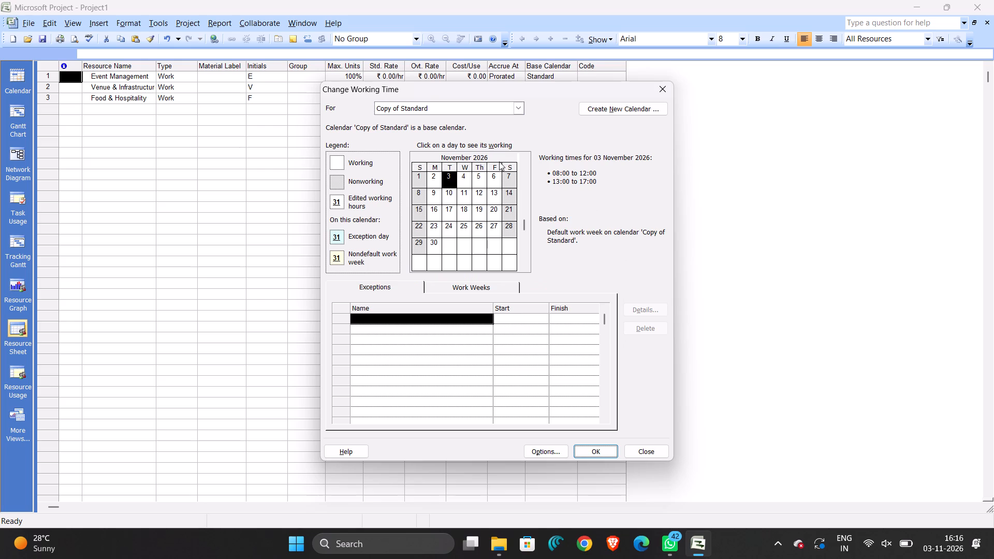
click(514, 104)
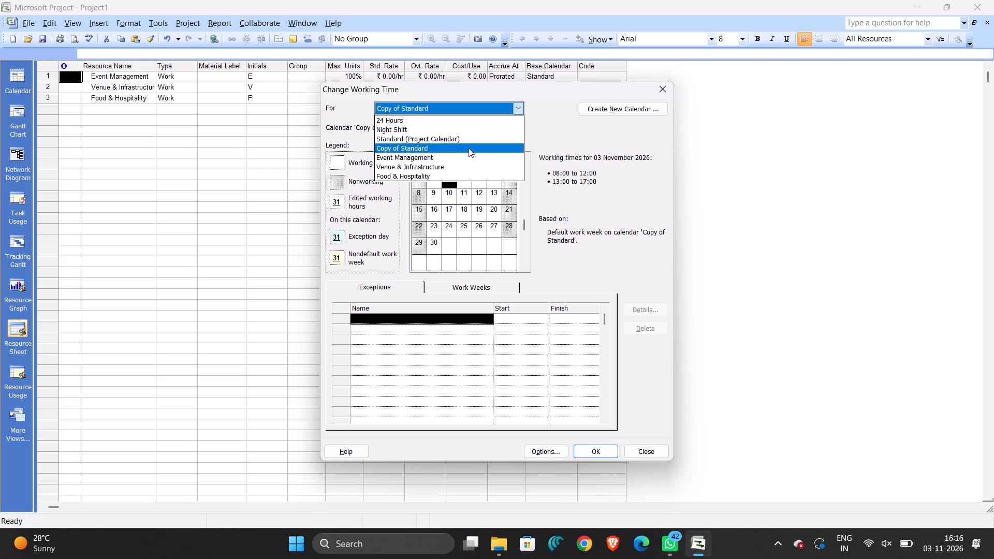
click(469, 154)
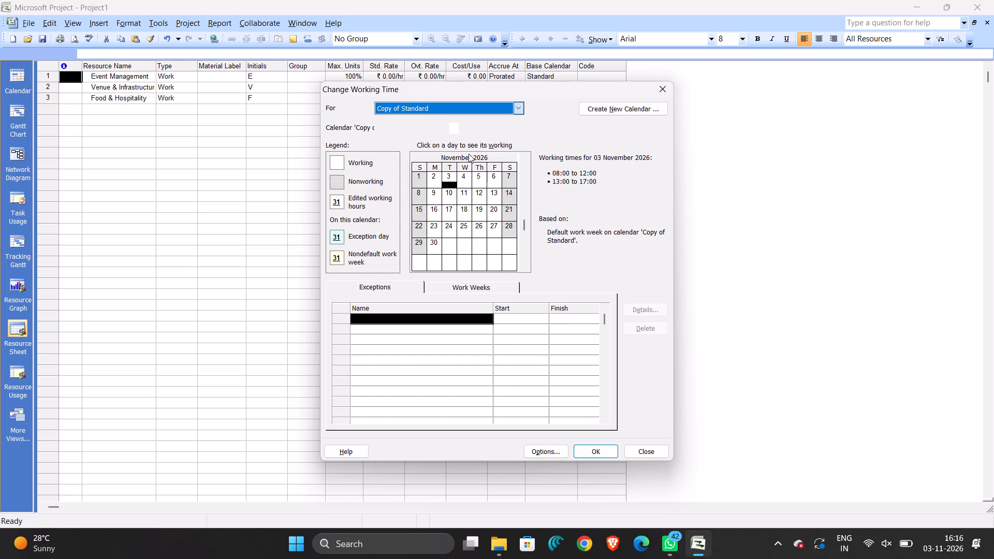
click(447, 129)
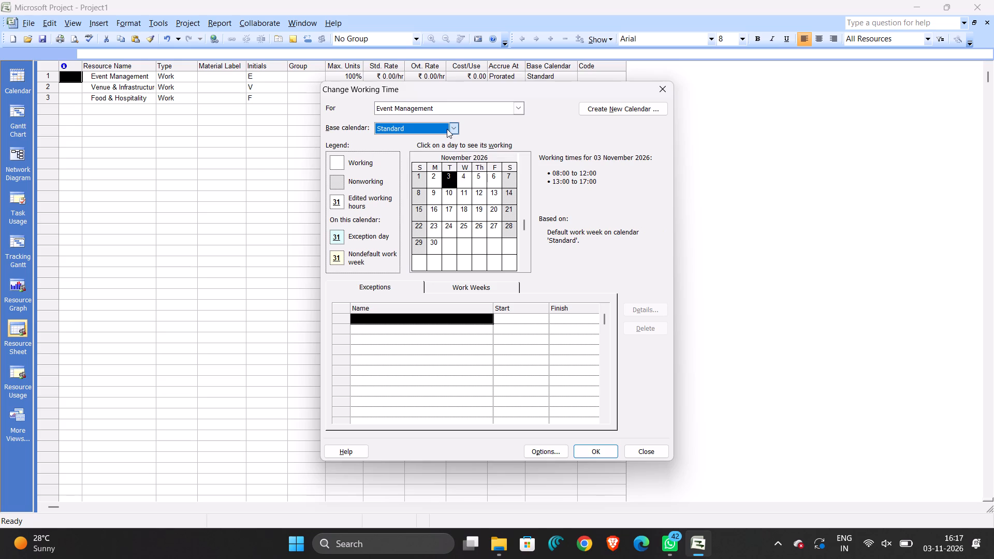
click(447, 129)
double_click(403, 317)
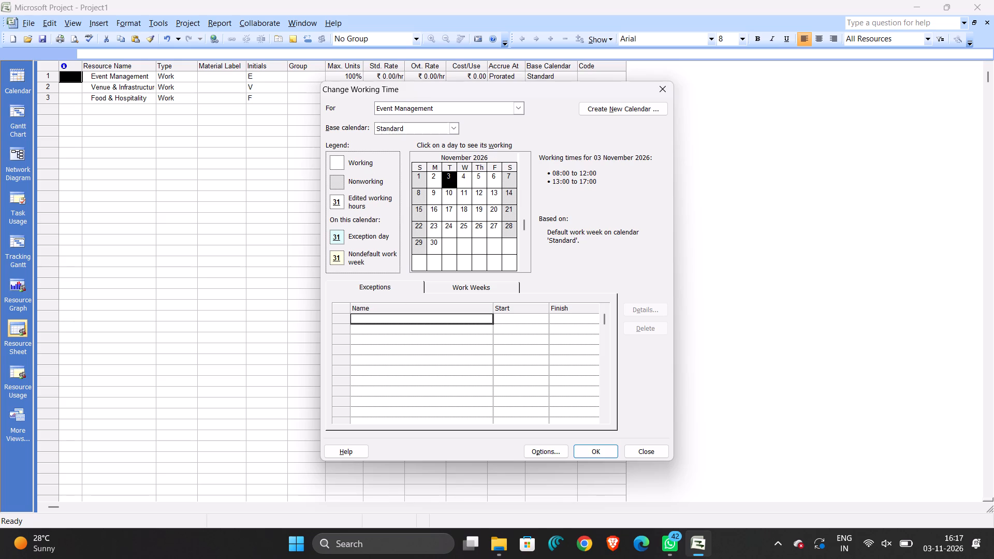
triple_click(403, 319)
drag(403, 319, 463, 284)
click(463, 284)
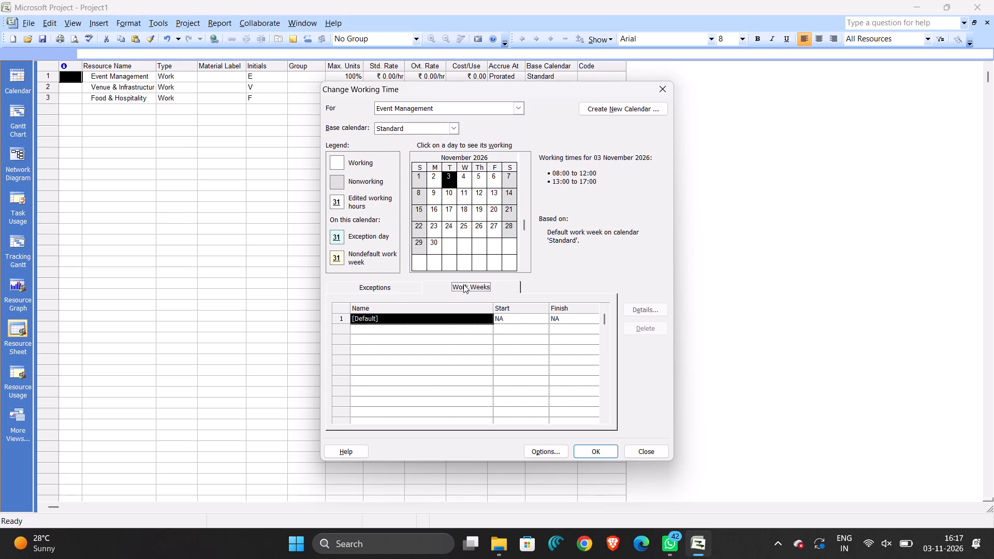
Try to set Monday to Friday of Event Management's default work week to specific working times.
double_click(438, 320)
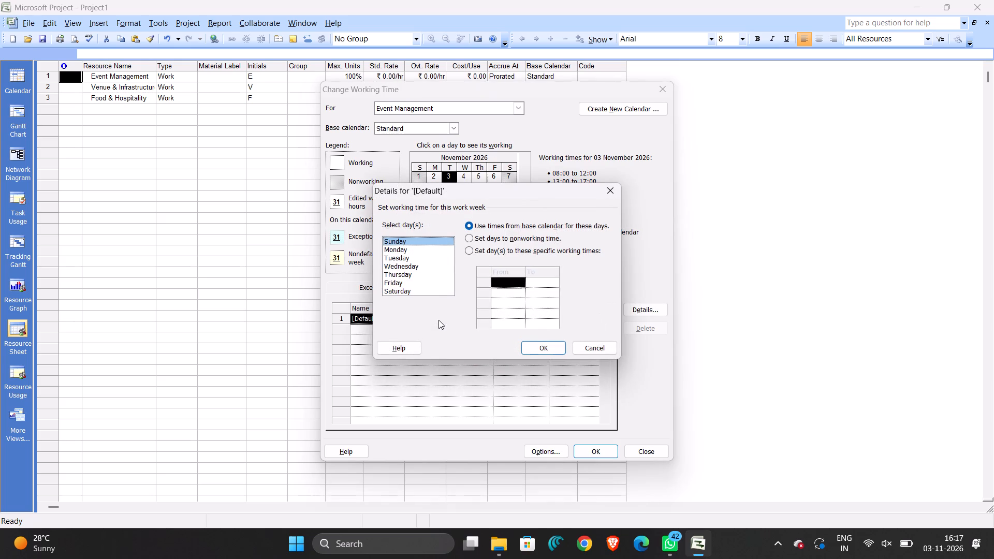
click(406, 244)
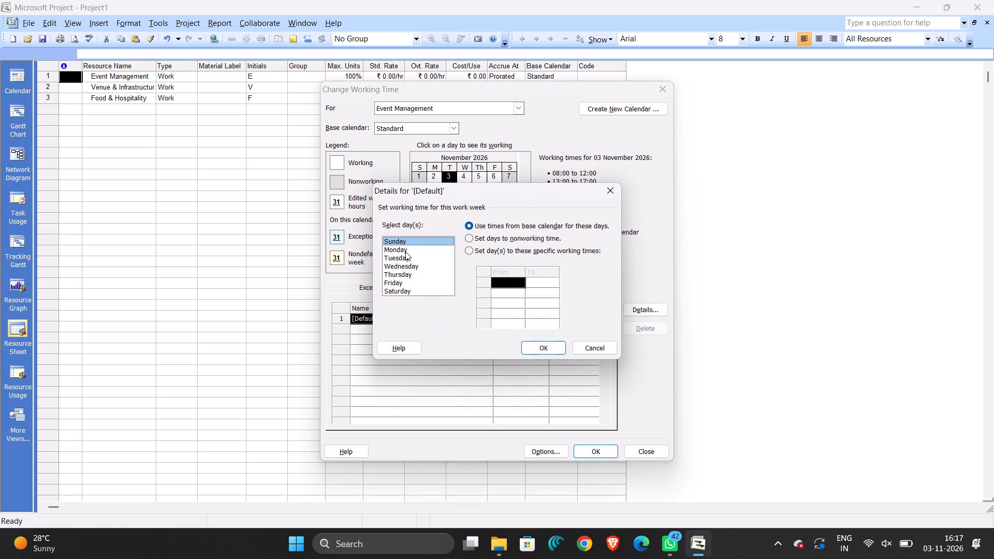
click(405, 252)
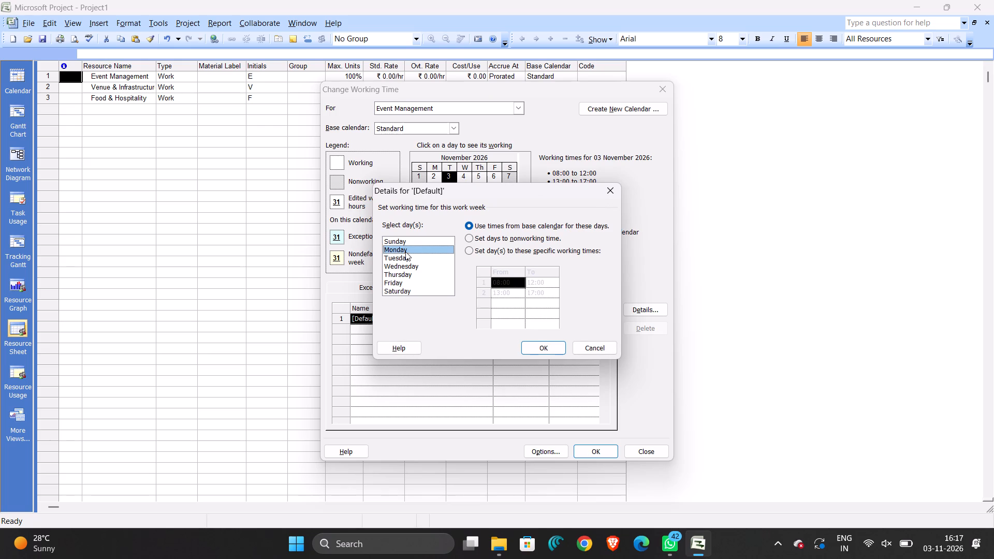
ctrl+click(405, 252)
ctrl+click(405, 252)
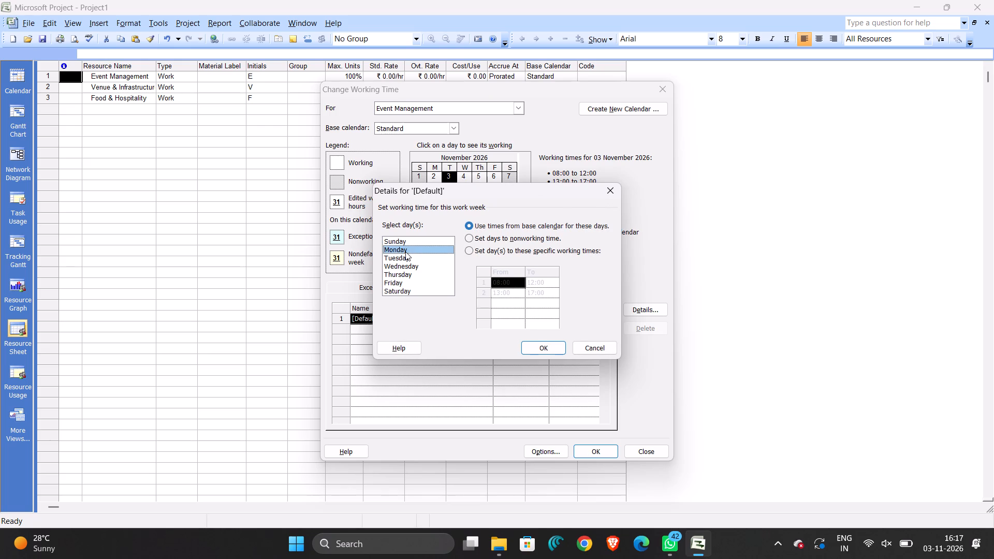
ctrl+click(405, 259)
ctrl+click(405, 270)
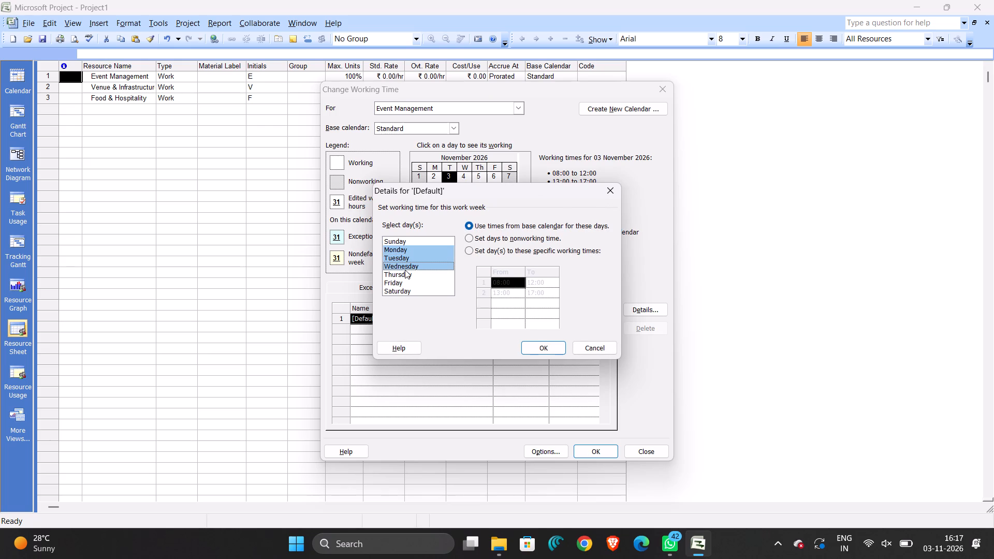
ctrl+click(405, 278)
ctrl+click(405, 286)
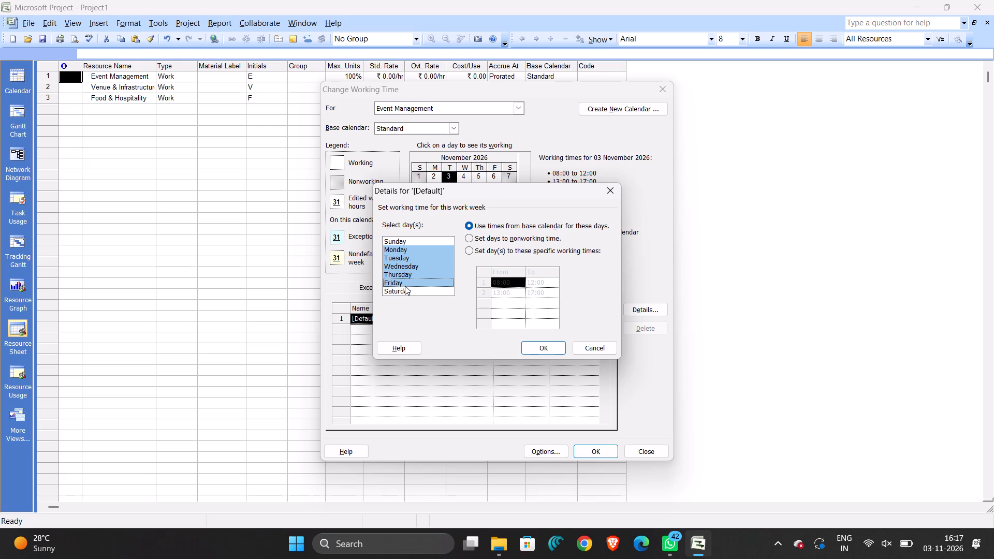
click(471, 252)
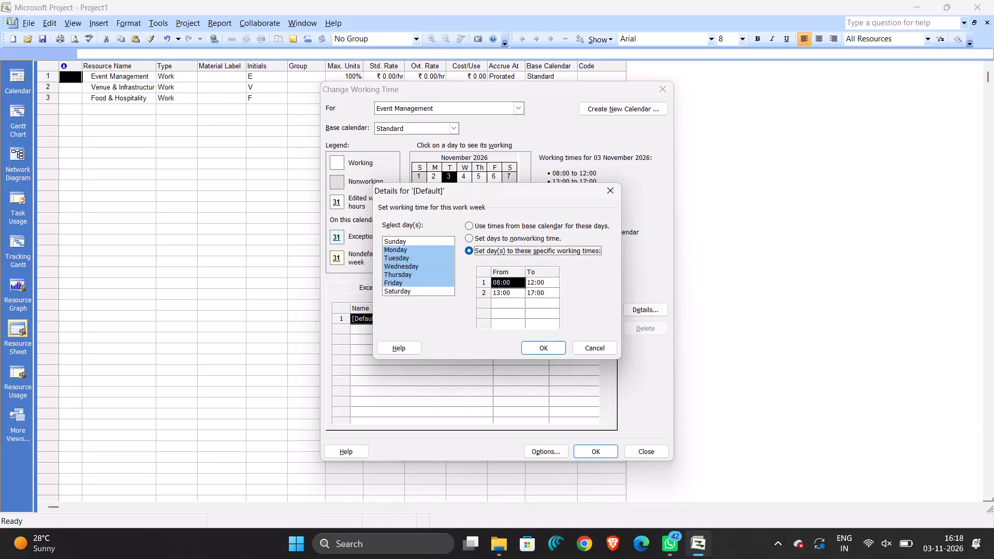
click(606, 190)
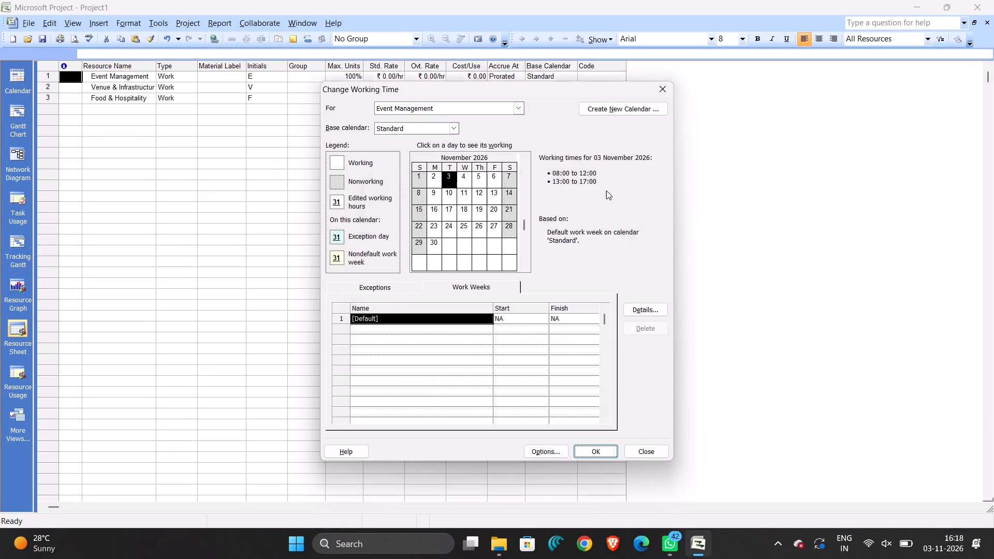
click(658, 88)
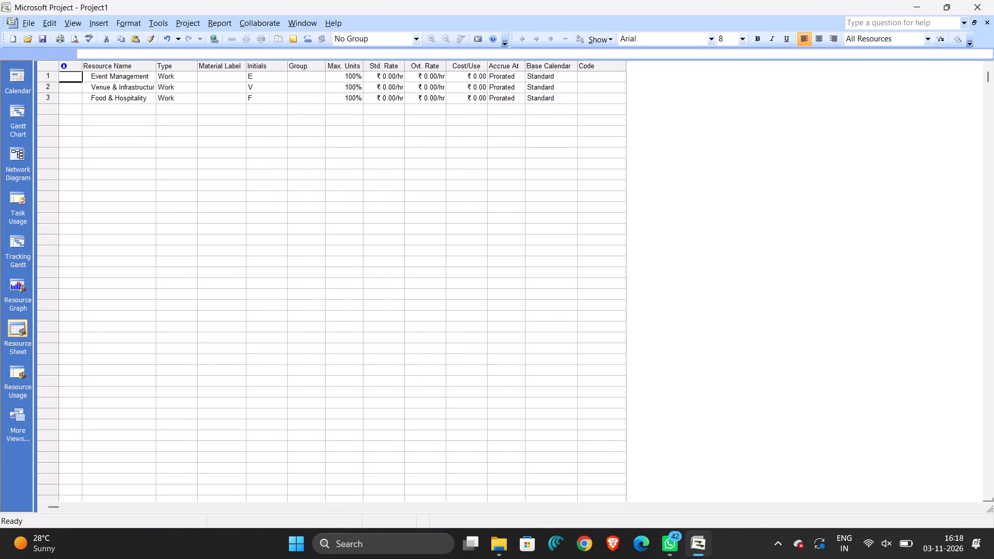
Clear the names of the Event Management, Venue & Infrastructure and Food & Hospitality resources.
click(130, 79)
click(133, 85)
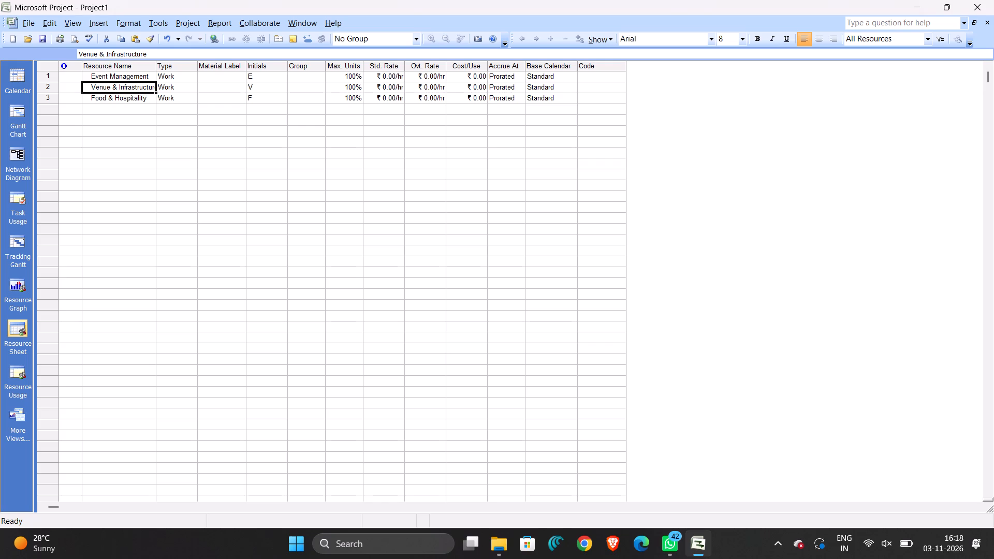
drag(134, 105, 121, 68)
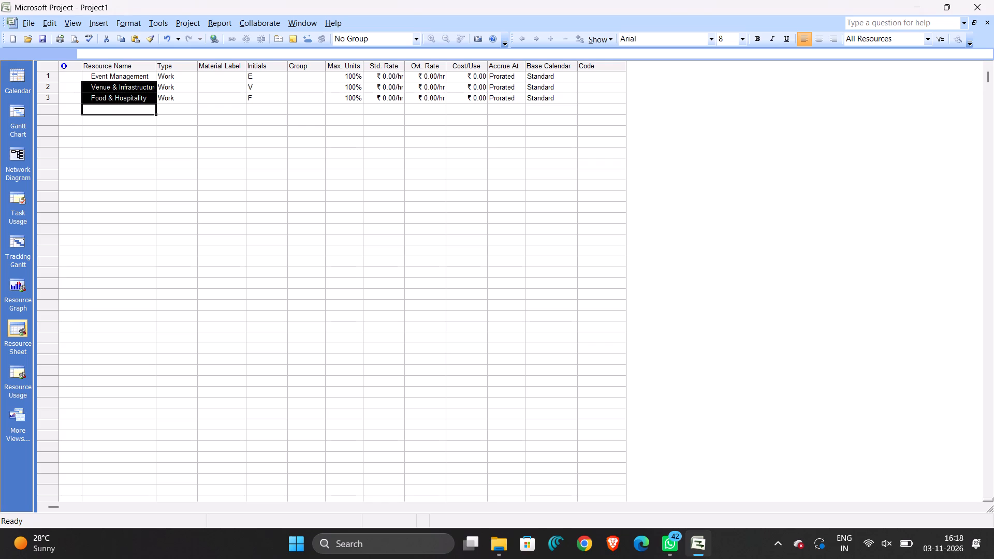
key(Delete)
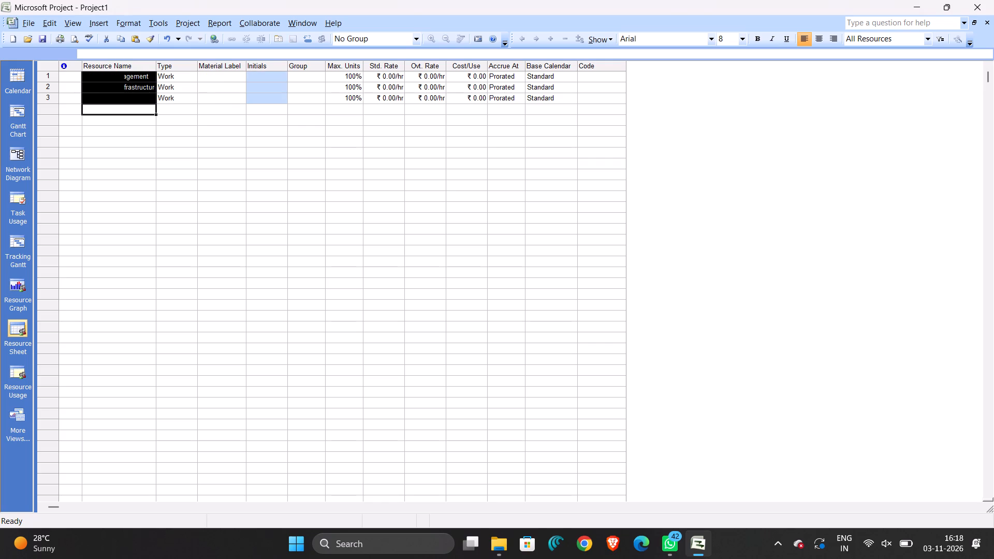
Name the three blank resources in rows 1 to 3 tester, developer and designer.
click(124, 85)
click(124, 73)
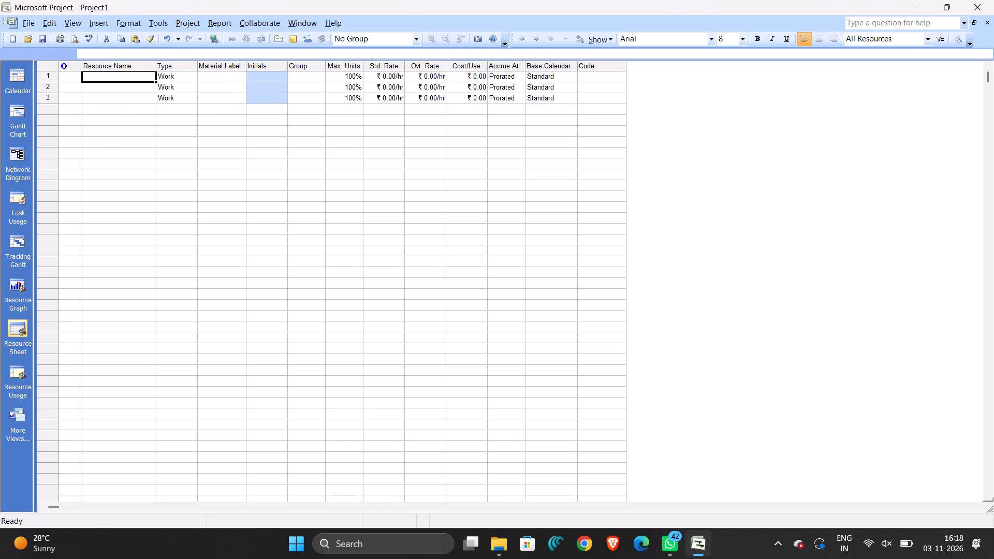
text(tester)
key(Return)
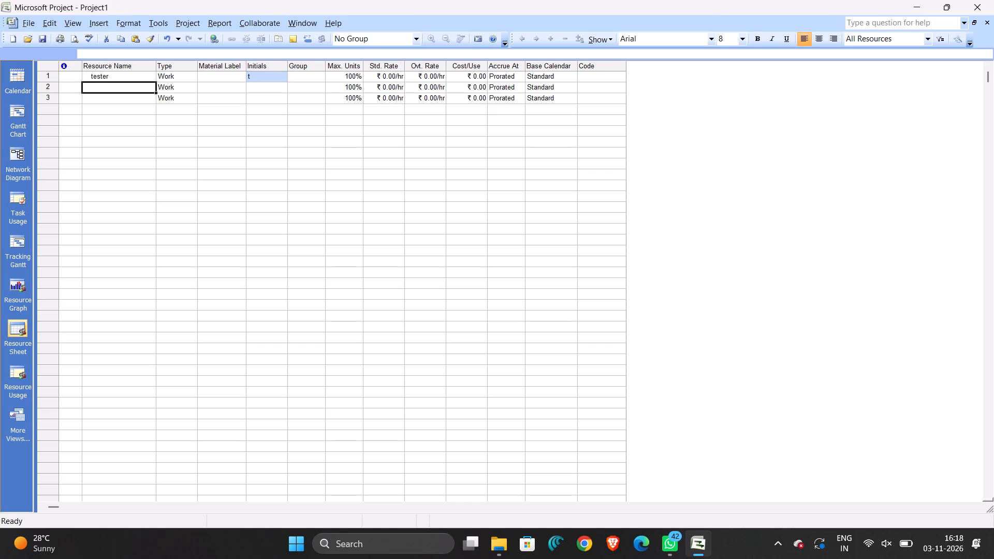
text(developr)
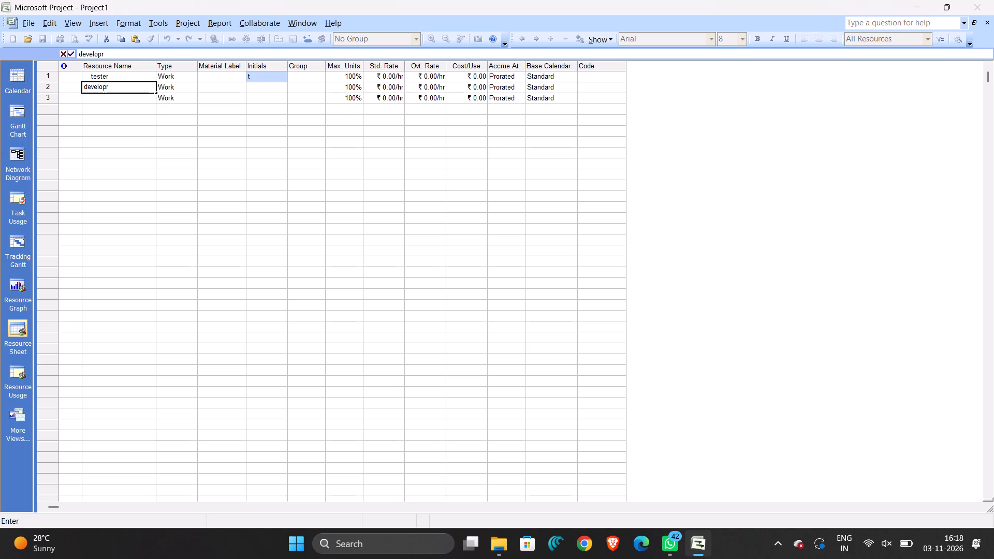
key(BackSpace)
text(er)
key(space)
key(Return)
text(designer)
key(Return)
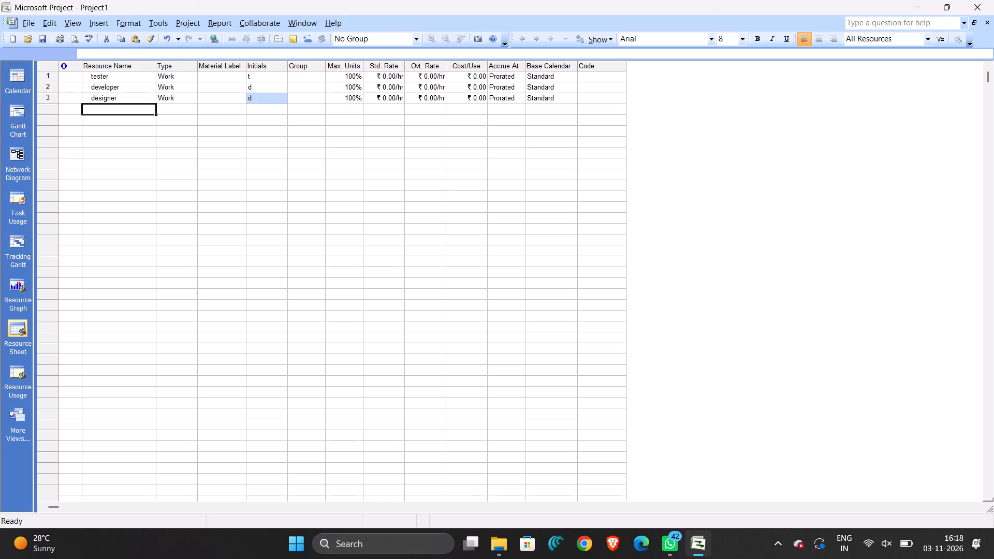
Add two more resources below designer, named project manager and writter.
text(project manager)
key(Return)
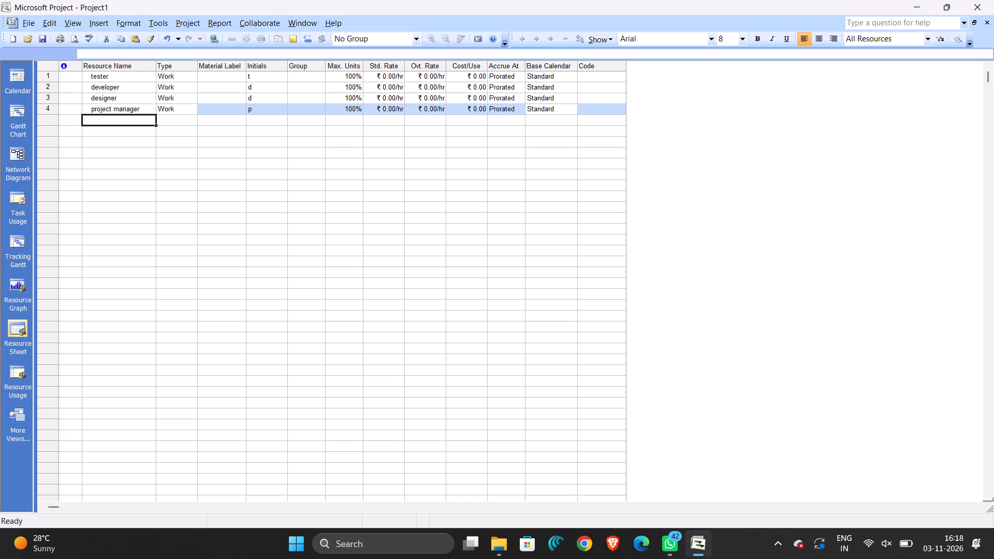
text(writter)
key(Return)
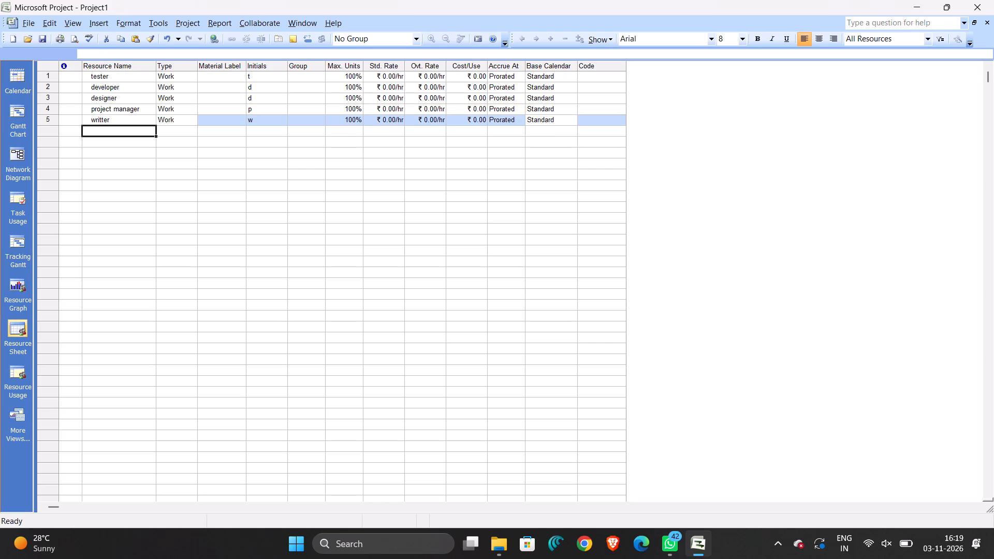
Add a resource named testing device below writter and set its type to Material.
text(testing)
key(space)
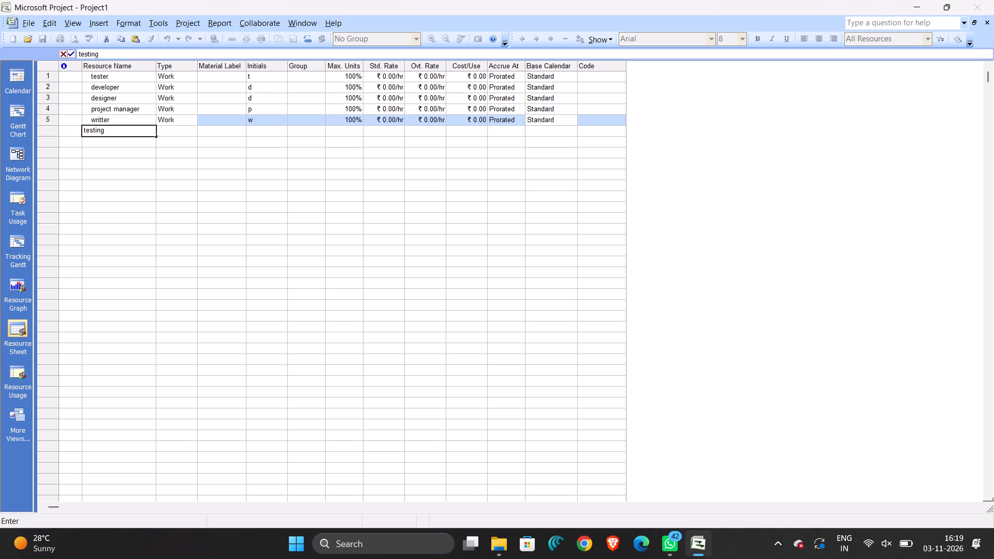
text(devi)
text(ce)
key(Return)
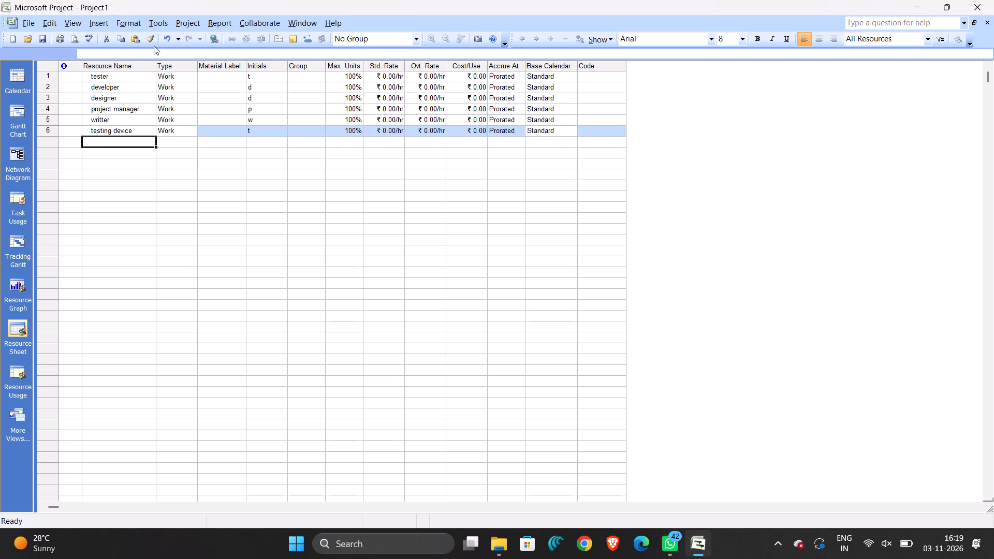
click(172, 133)
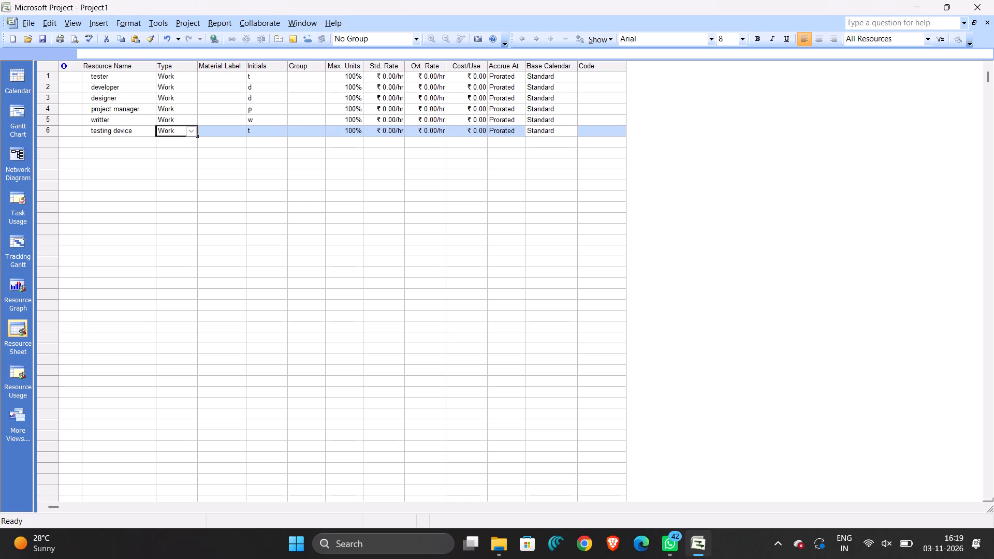
click(194, 136)
click(180, 149)
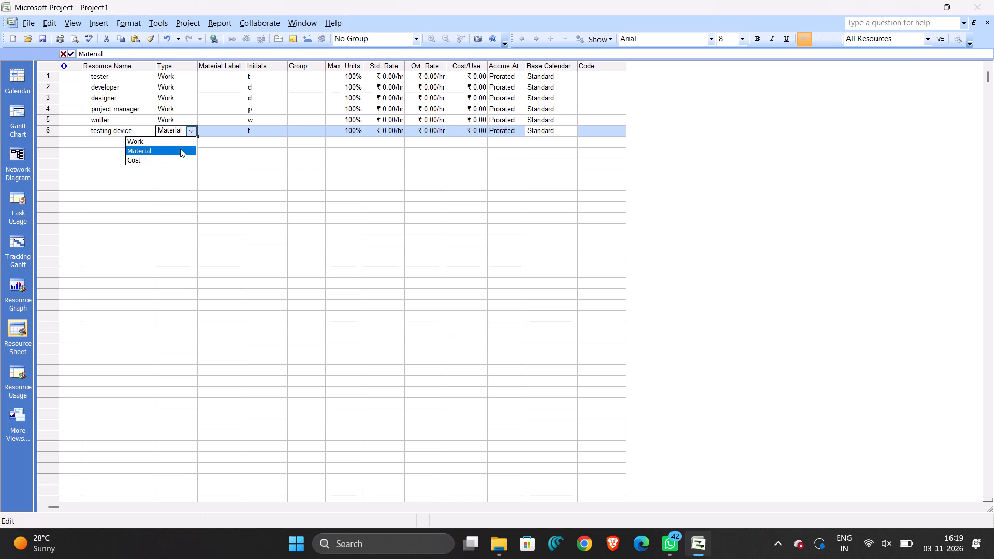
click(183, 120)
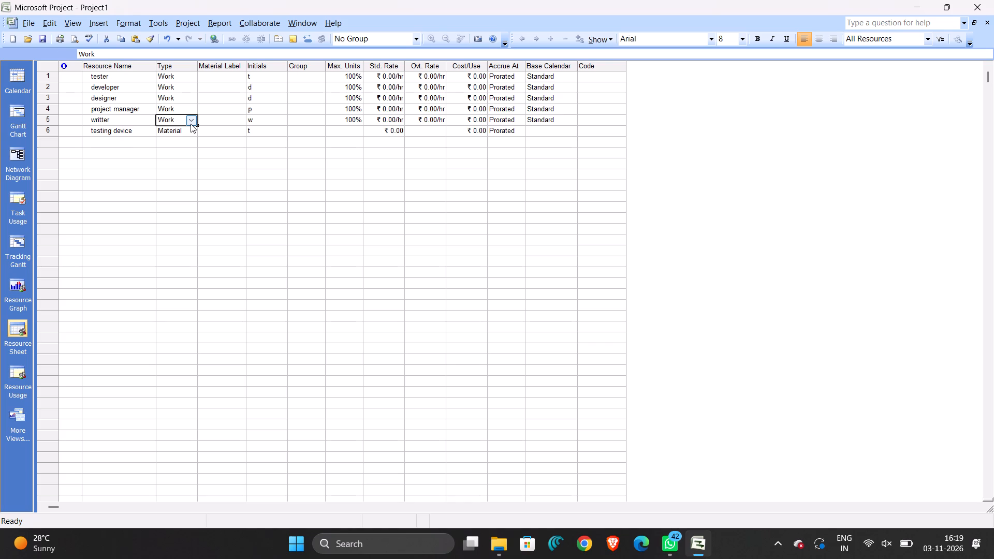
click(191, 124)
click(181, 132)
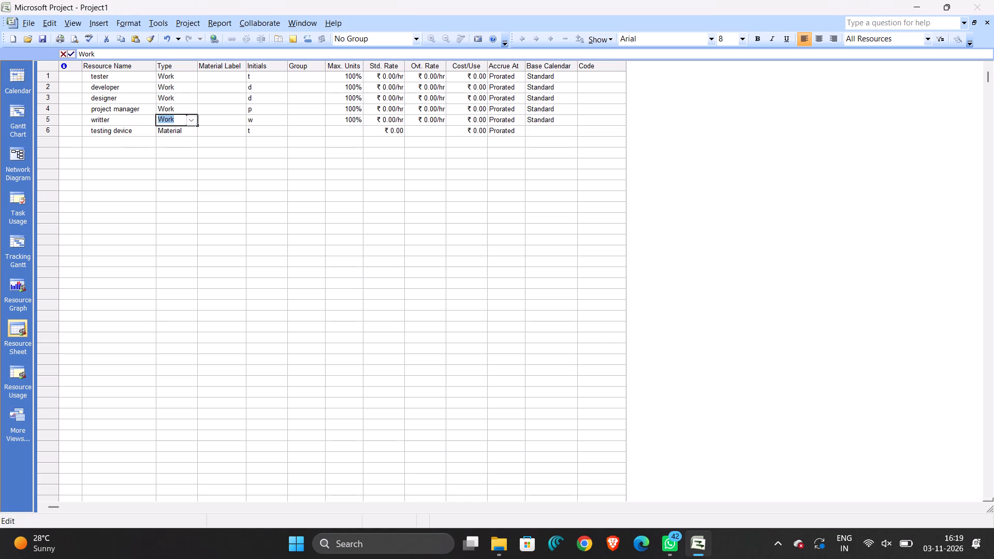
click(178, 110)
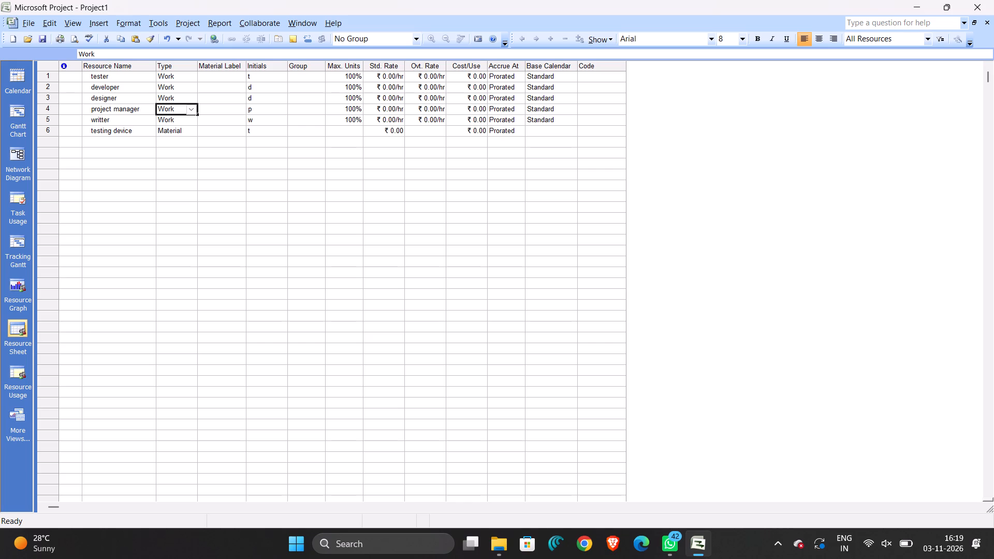
Add a resource named hosting server below testing device.
click(121, 137)
text(hosting)
key(space)
text(server)
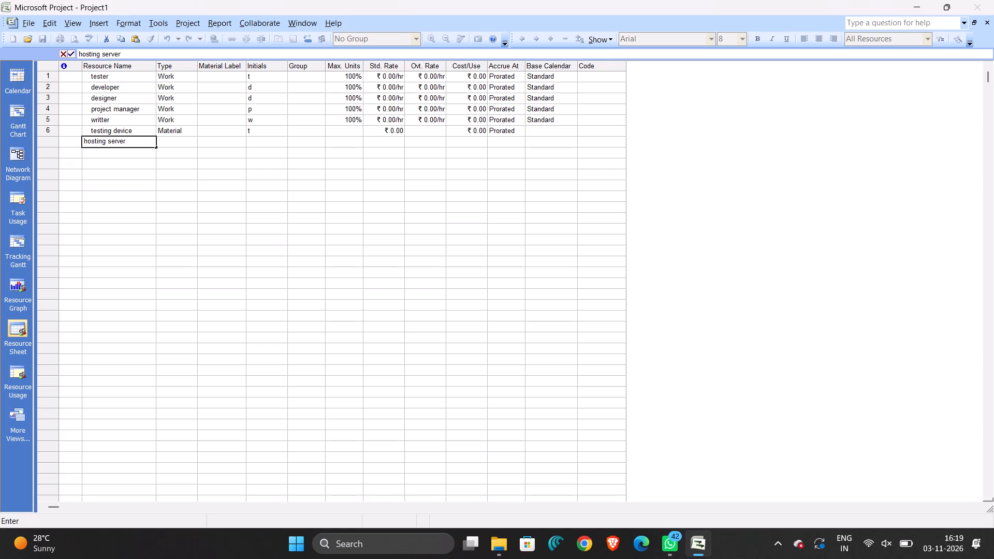
key(Return)
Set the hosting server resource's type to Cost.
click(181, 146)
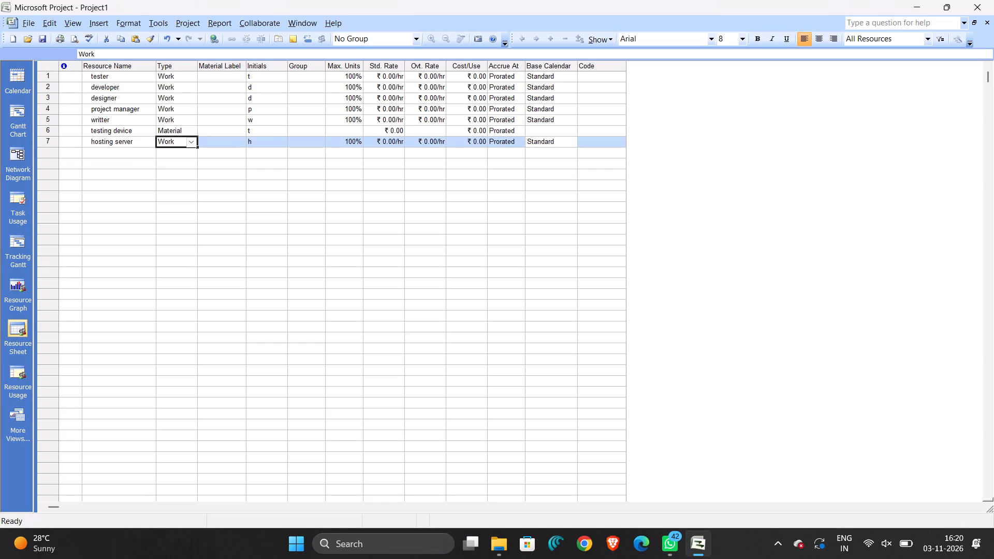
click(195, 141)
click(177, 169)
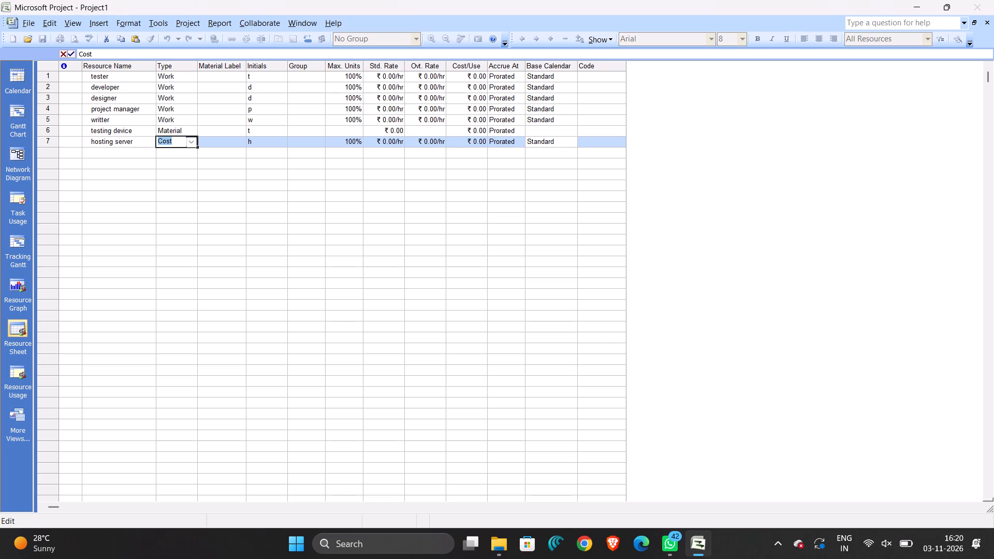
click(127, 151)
Set the hosting server resource's type to Material.
click(161, 139)
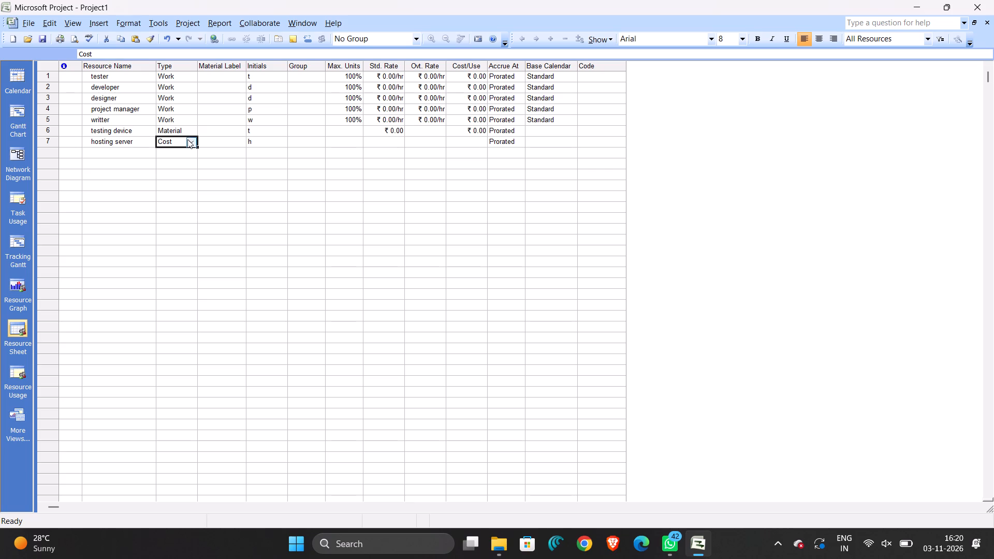
click(190, 139)
click(173, 159)
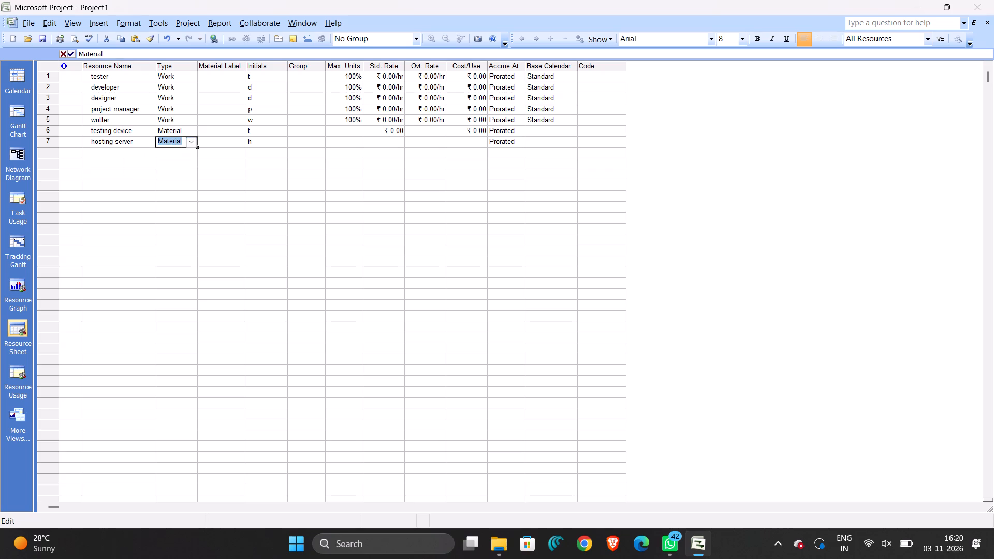
Add a resource named emai notification below hosting server and set its type to Cost.
click(128, 154)
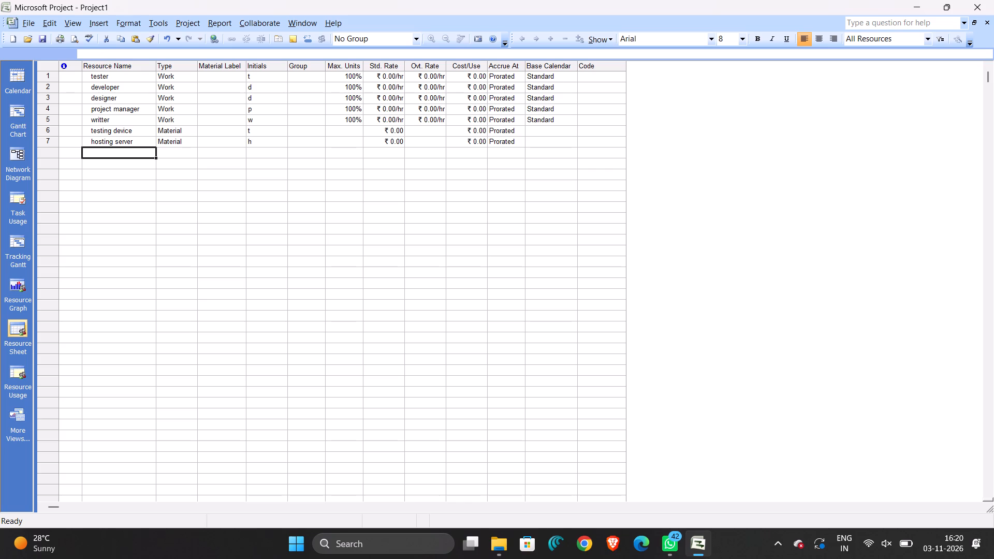
text(emaile)
key(space)
key(BackSpace)
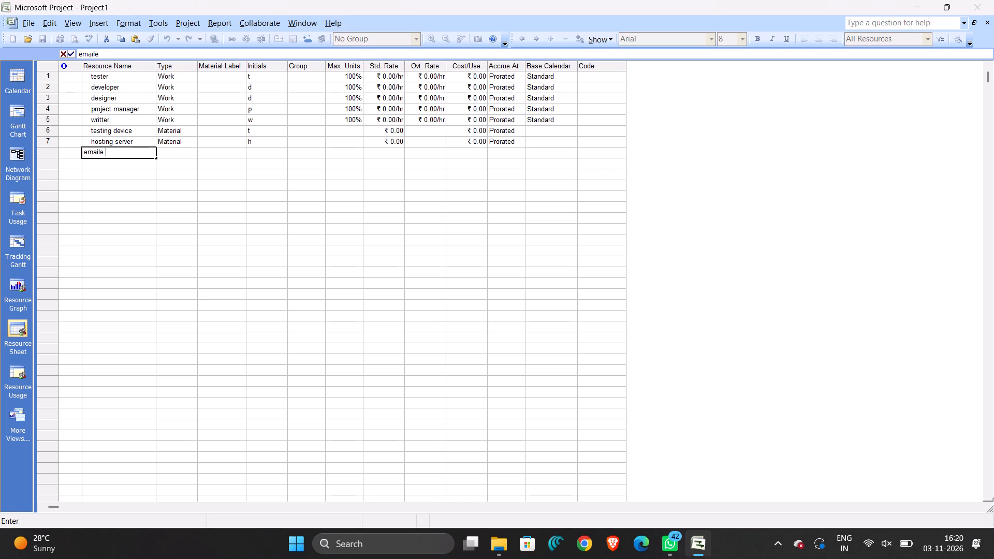
key(BackSpace)
key(BackSpace)
key(space)
text(notifu)
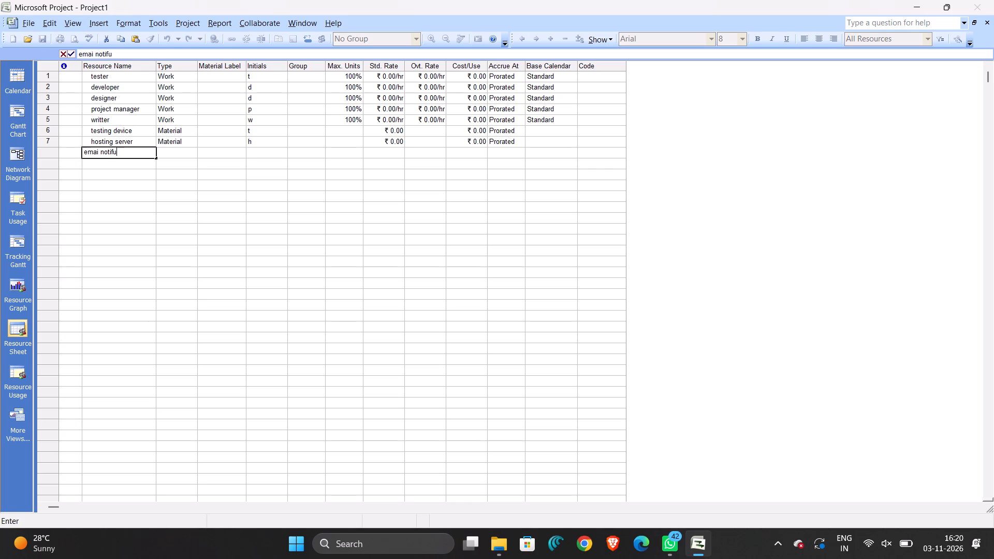
key(BackSpace)
text(icato)
key(BackSpace)
text(ion)
key(Return)
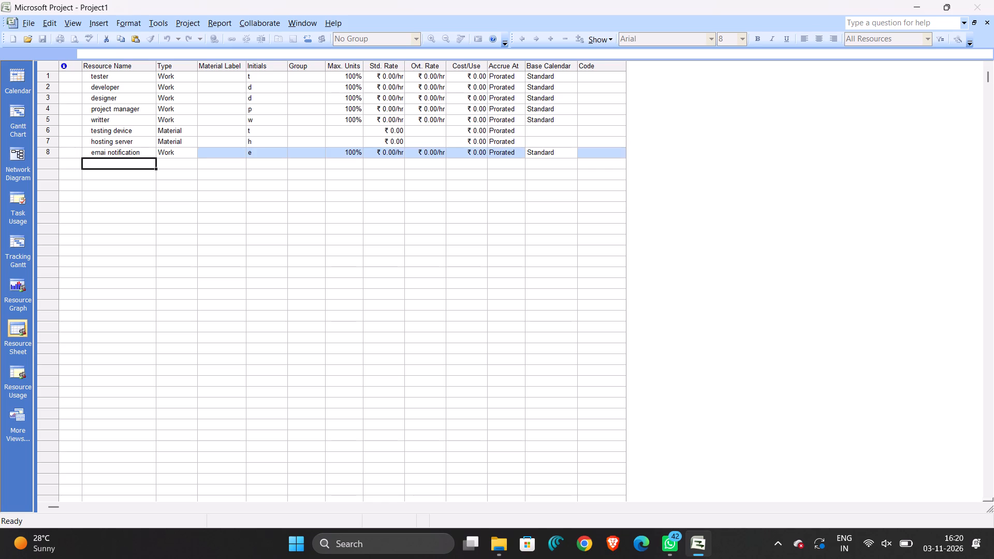
drag(187, 153, 192, 151)
click(192, 151)
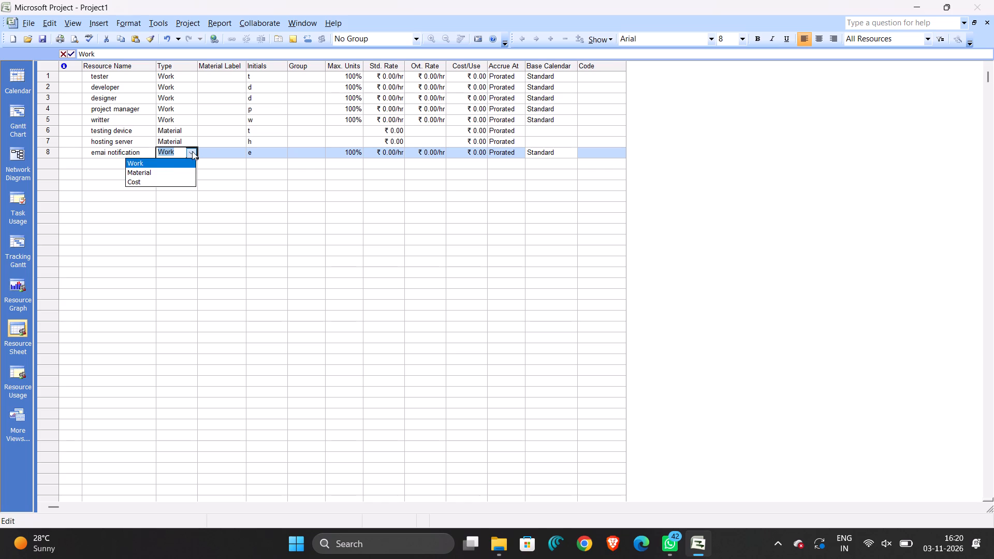
click(183, 182)
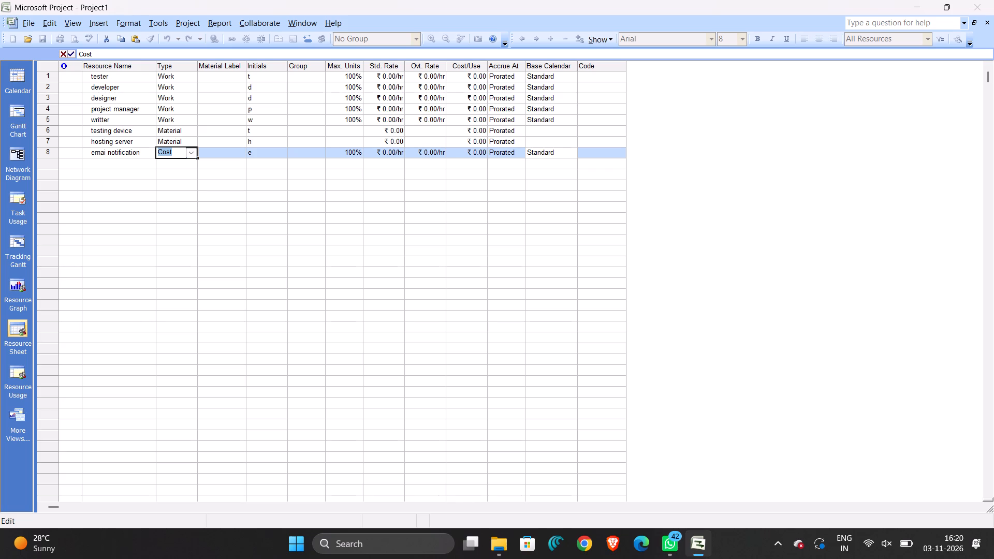
Add a resource named app store charges below emai notification and set its type to Cost.
click(136, 163)
text(app store char)
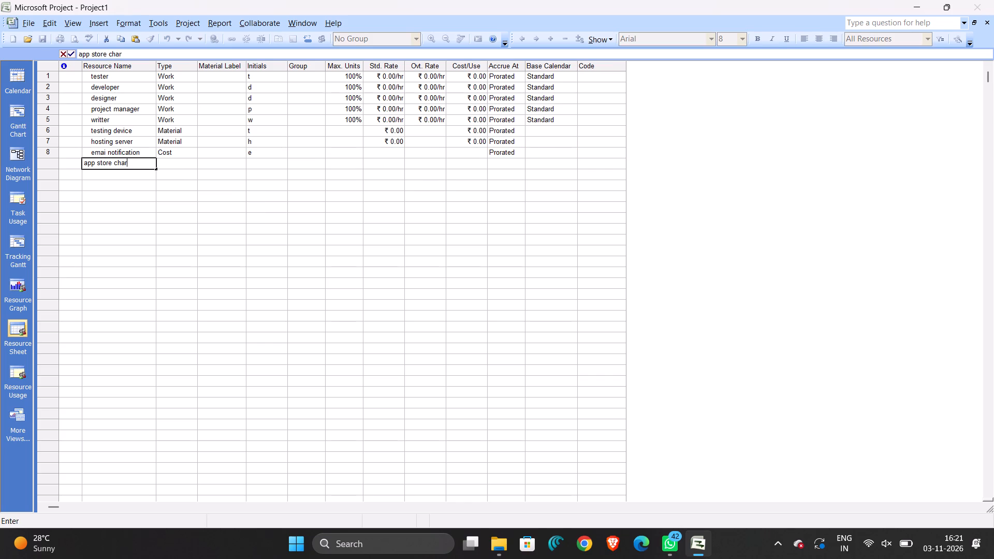
text(ges)
key(Return)
click(180, 165)
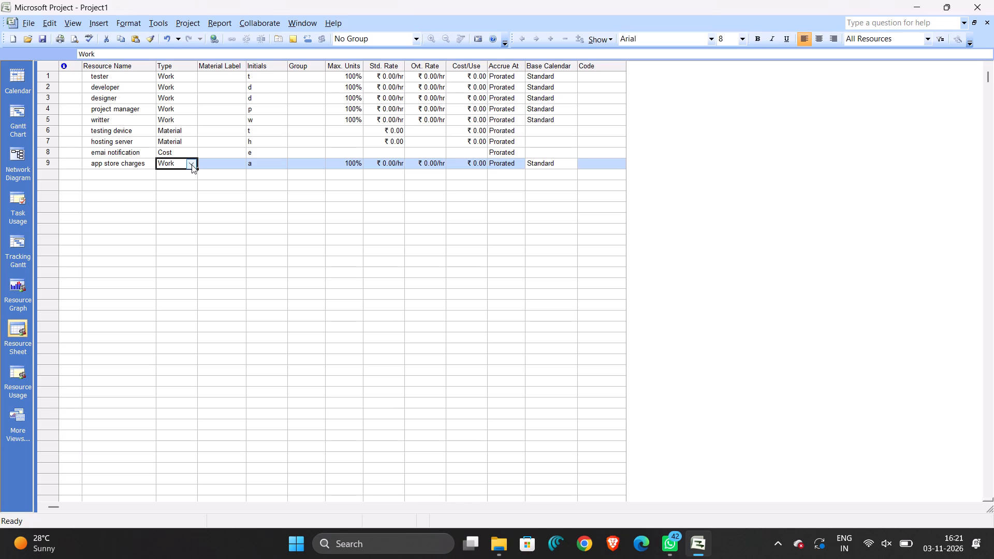
click(193, 165)
click(168, 194)
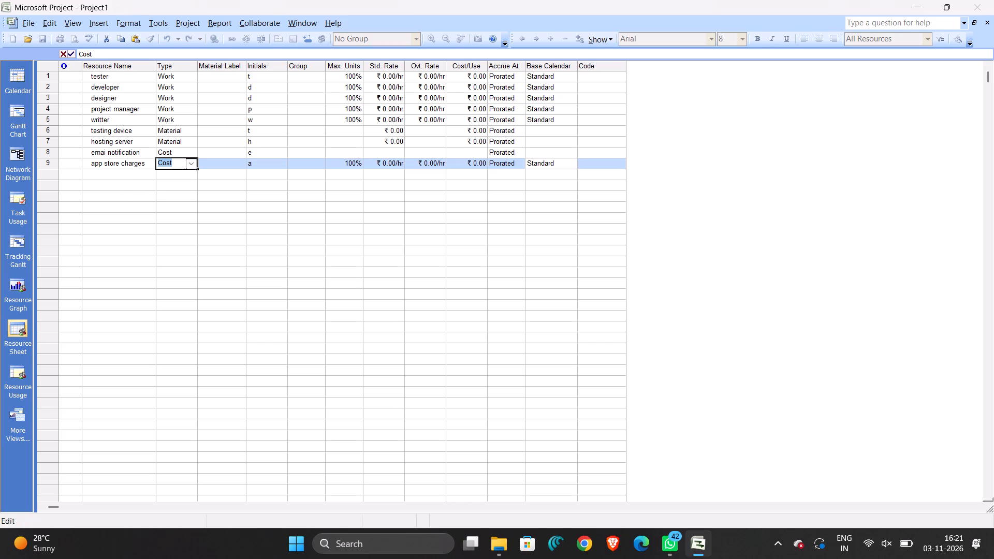
click(54, 121)
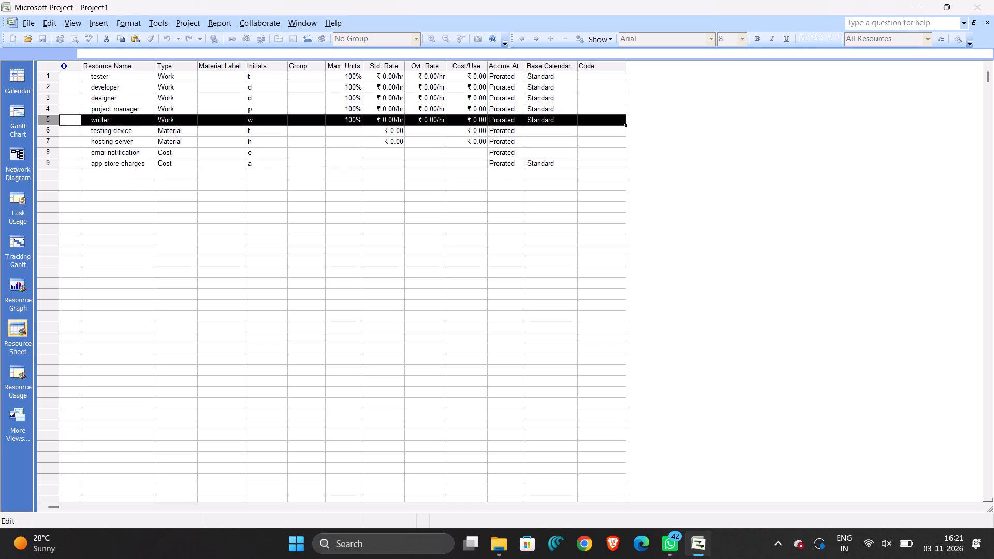
Delete the writter resource from the resource sheet.
right_click(54, 121)
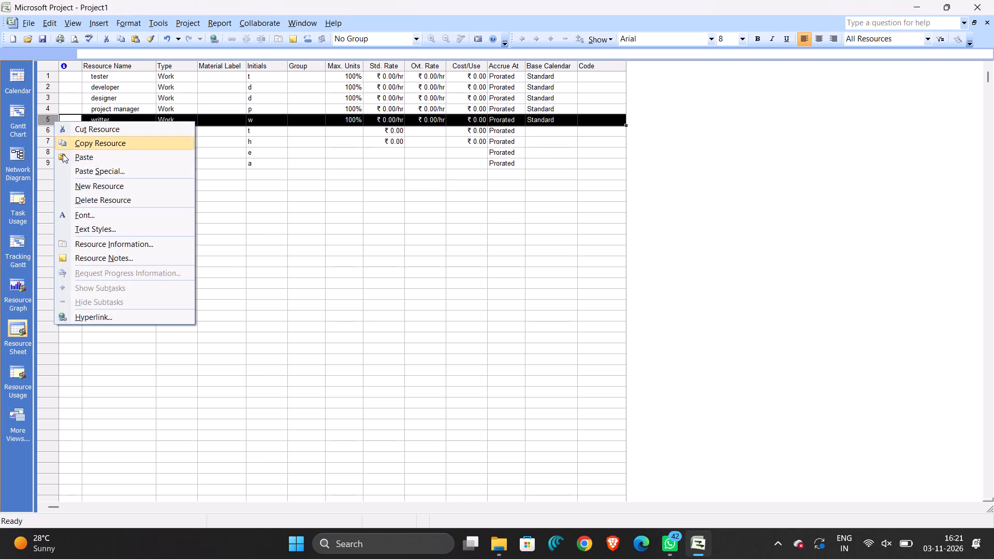
click(117, 196)
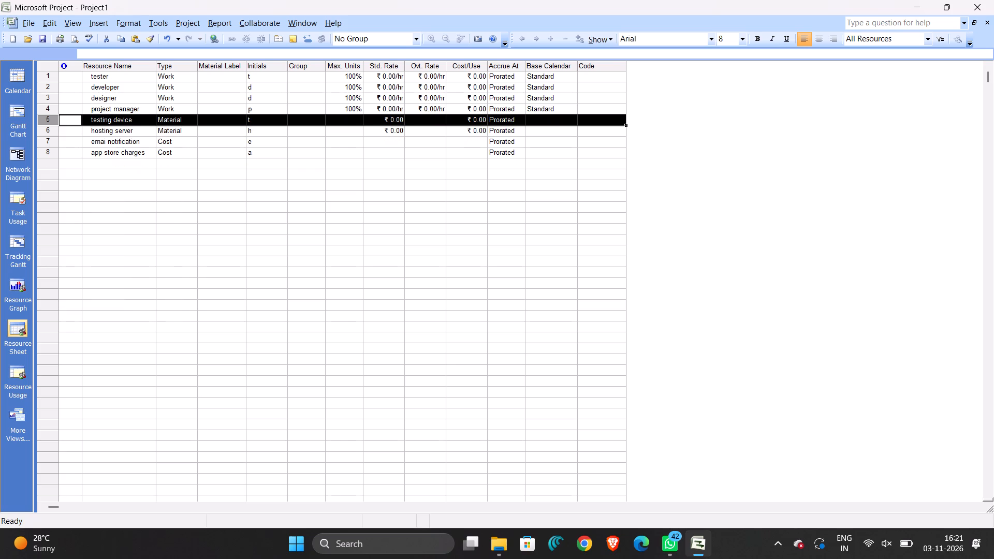
click(385, 284)
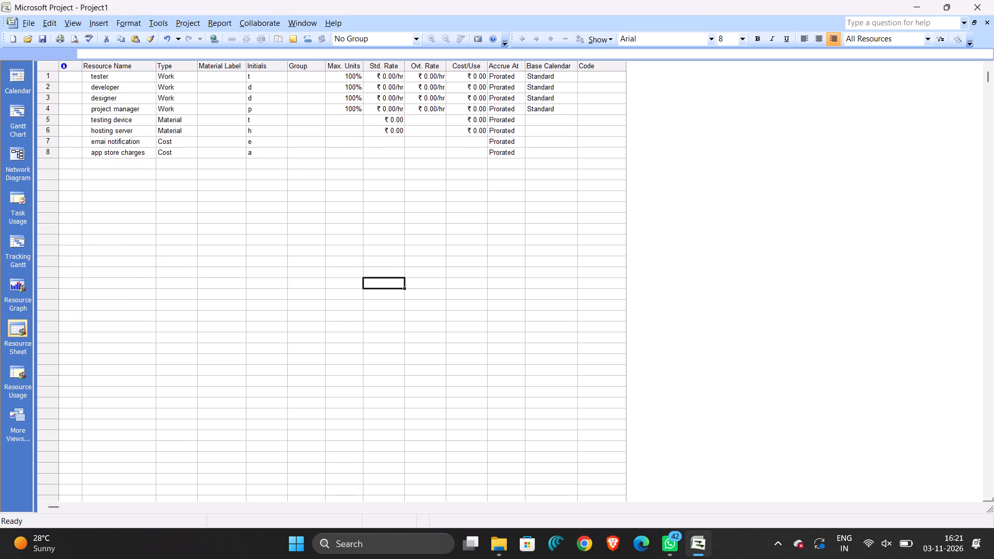
Set the developer resource's standard rate to ₹ 800.00/hr.
click(385, 89)
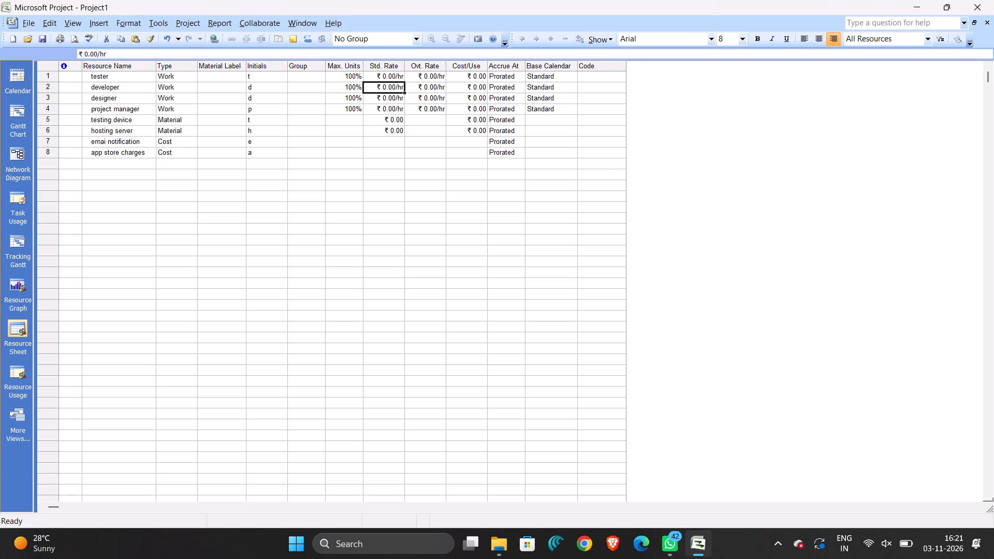
click(386, 89)
click(386, 89)
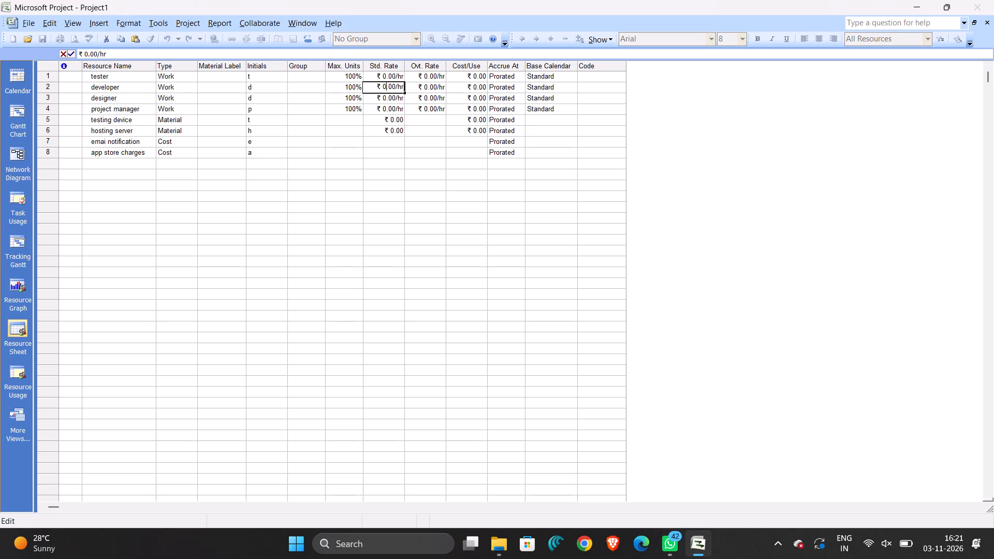
key(Left)
text(80)
Rename the designer resource as UI designer.
click(96, 100)
click(79, 52)
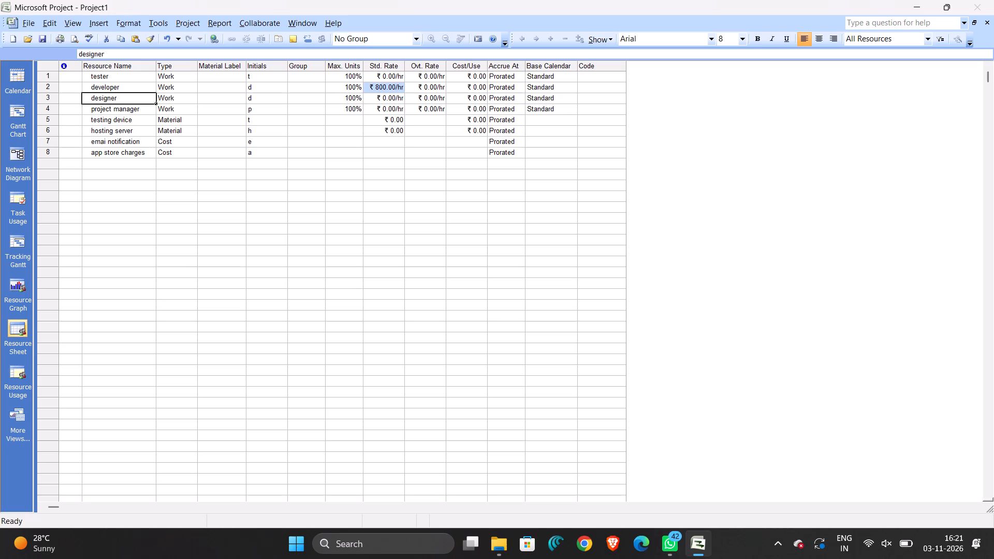
text(UI)
key(space)
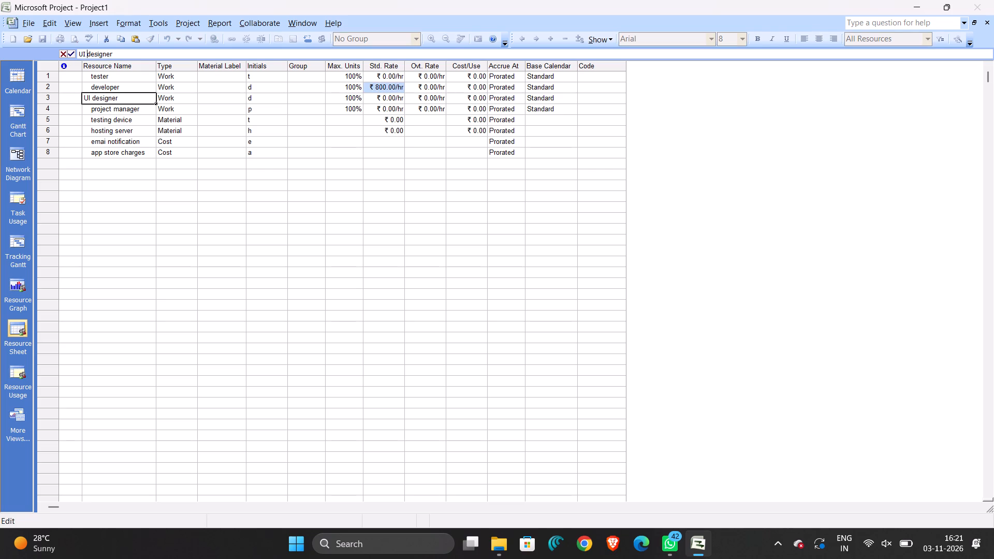
Set the UI designer resource's standard rate to ₹ 700.00/hr.
click(387, 102)
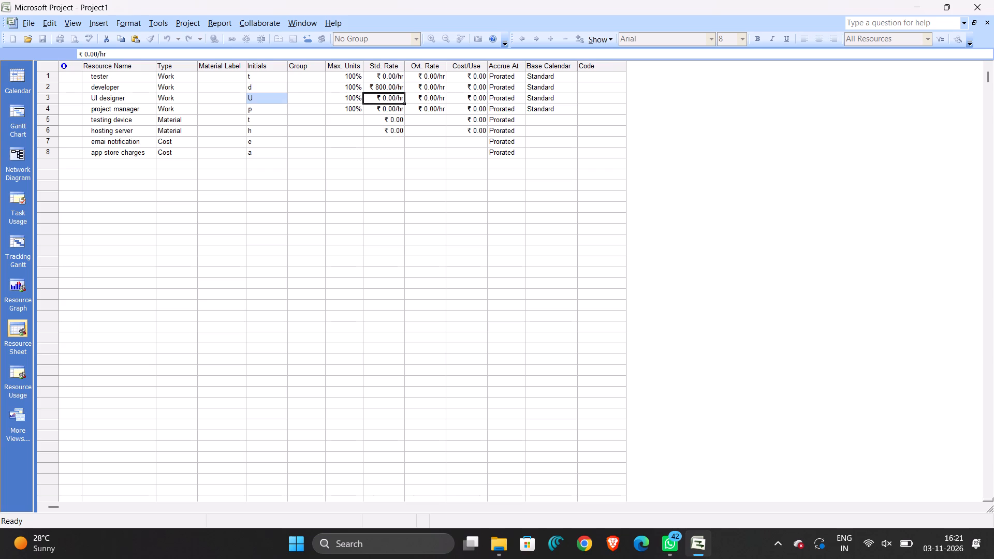
click(383, 98)
click(383, 98)
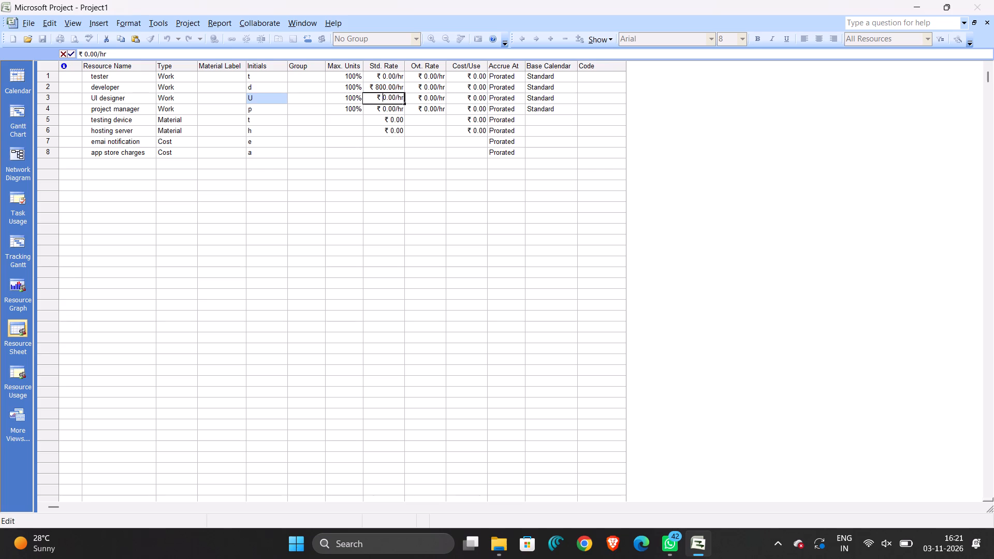
text(70)
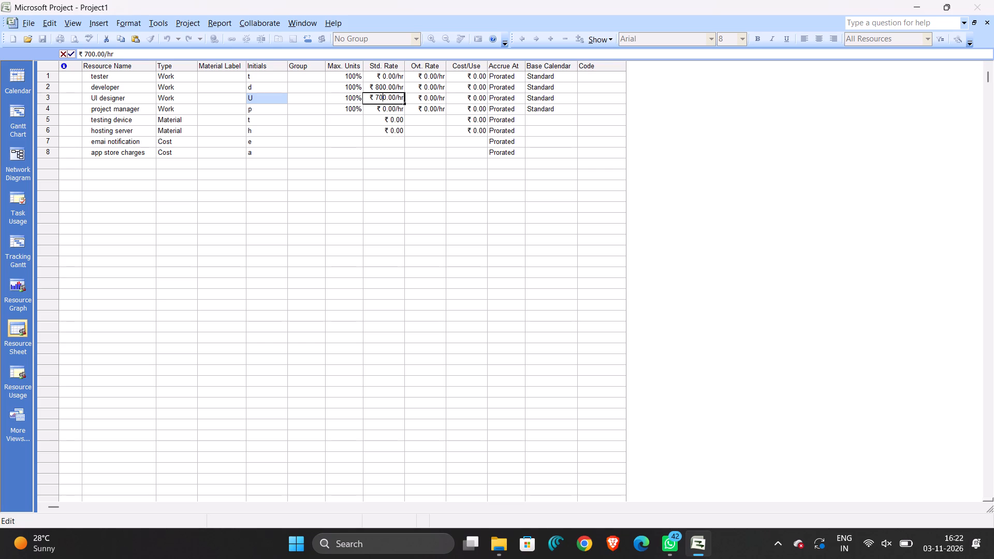
Set the project manager resource's standard rate to ₹ 500.00/hr.
click(374, 109)
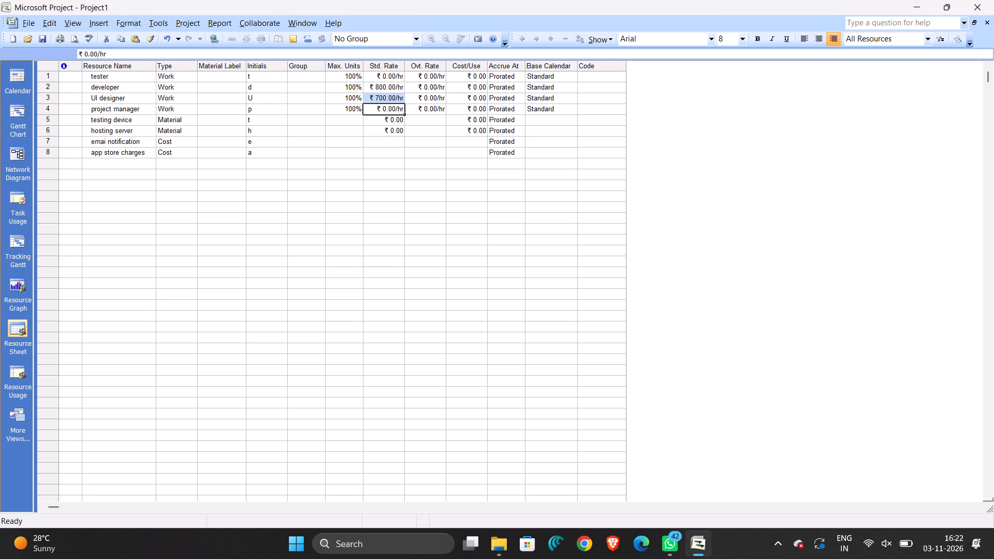
click(386, 108)
click(383, 108)
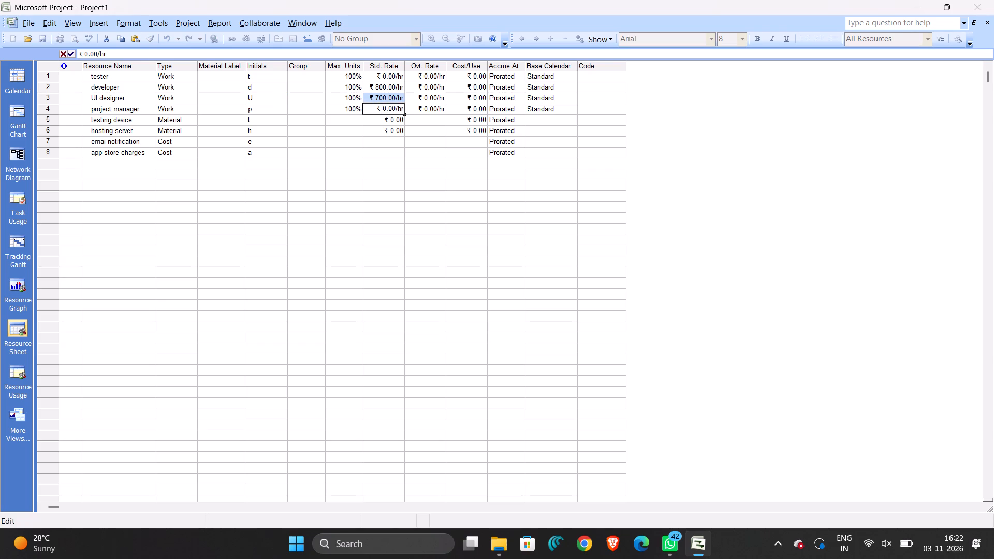
text(500)
key(BackSpace)
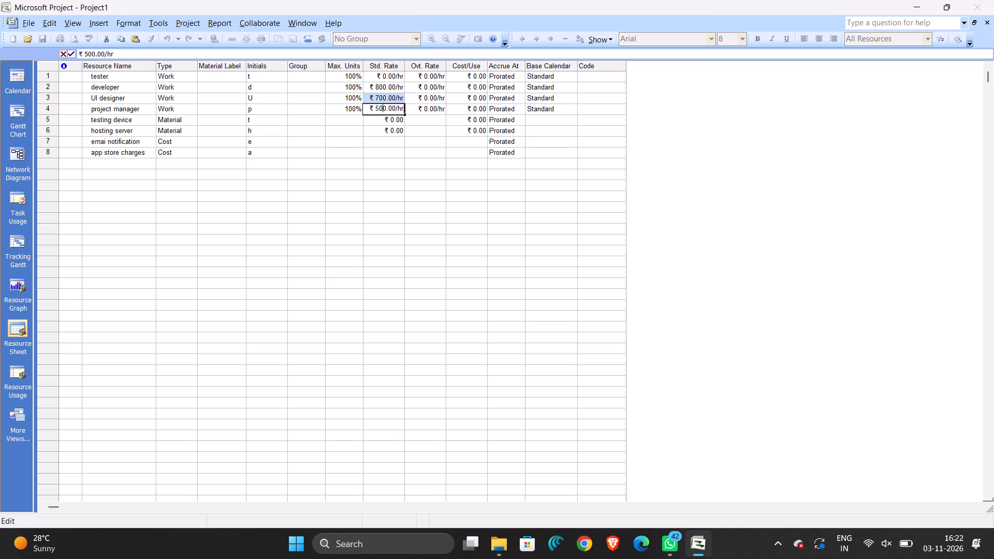
click(442, 109)
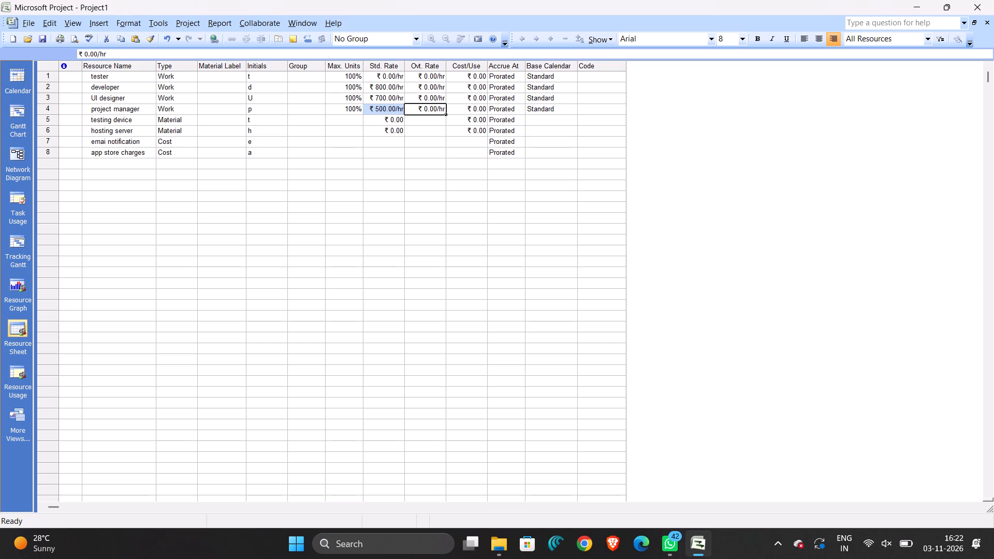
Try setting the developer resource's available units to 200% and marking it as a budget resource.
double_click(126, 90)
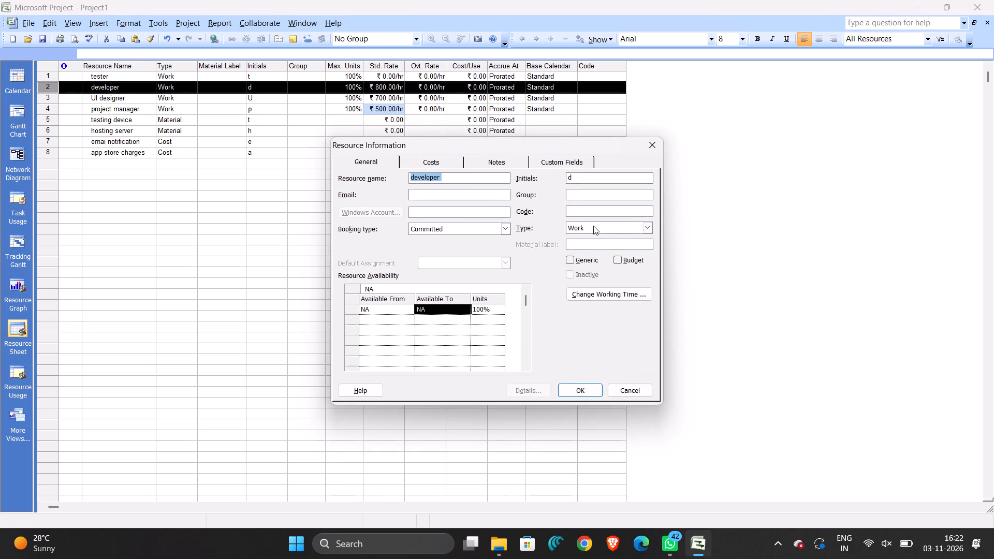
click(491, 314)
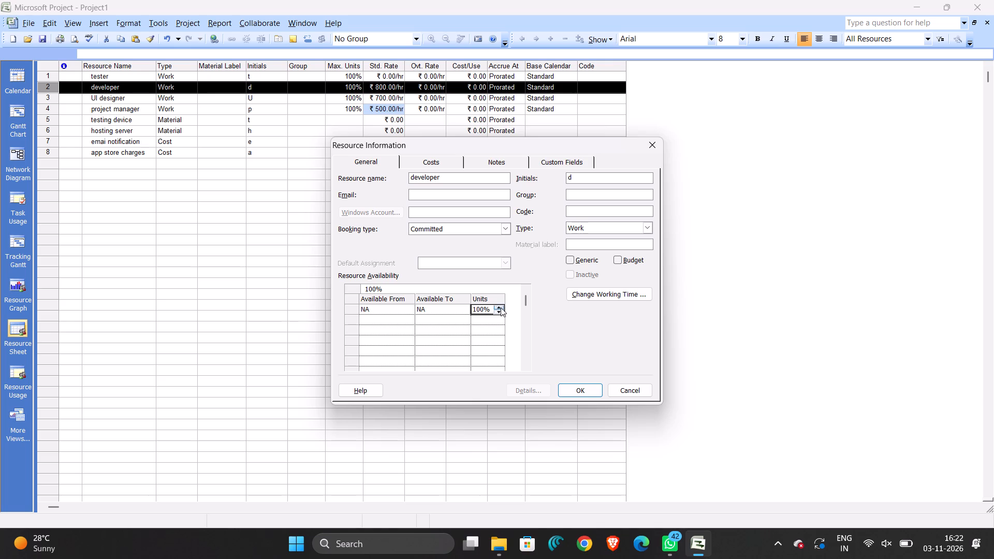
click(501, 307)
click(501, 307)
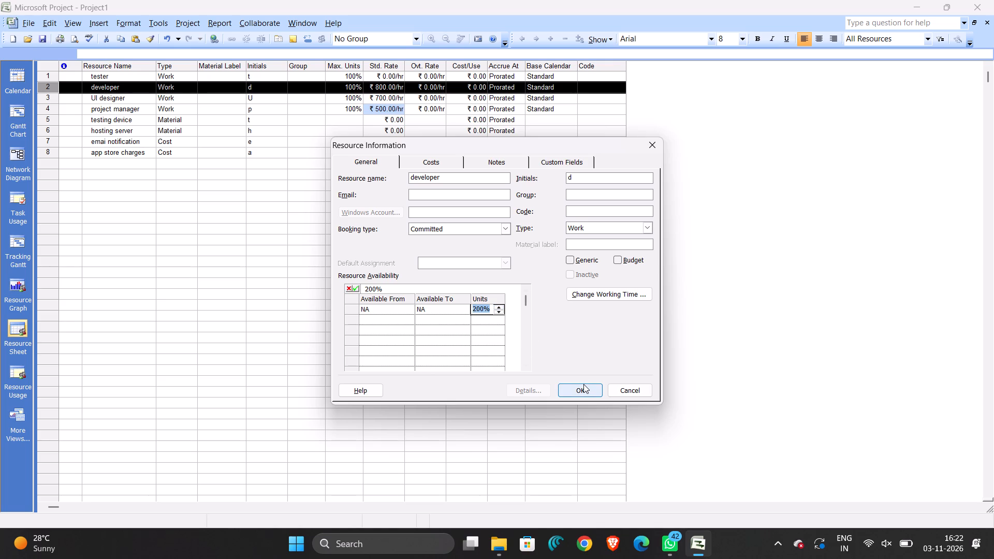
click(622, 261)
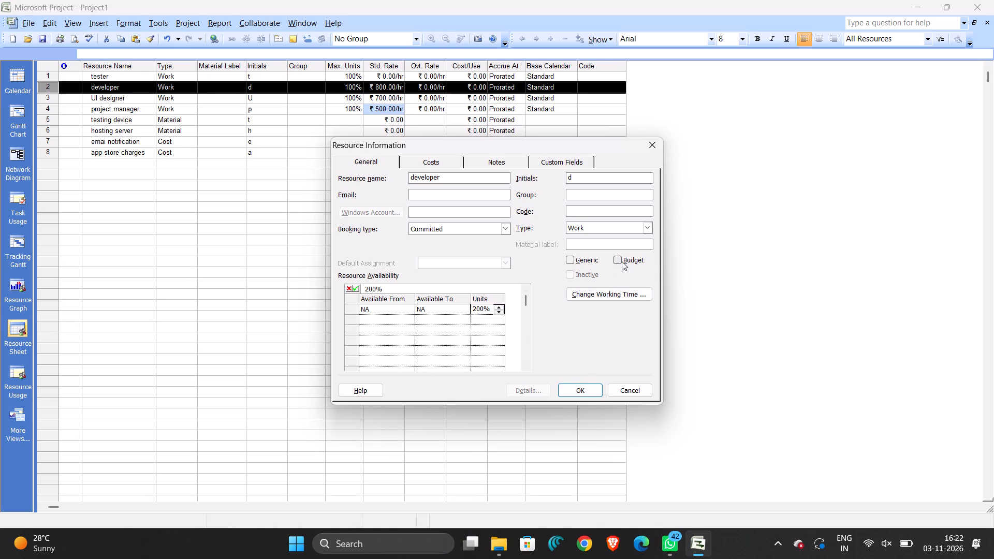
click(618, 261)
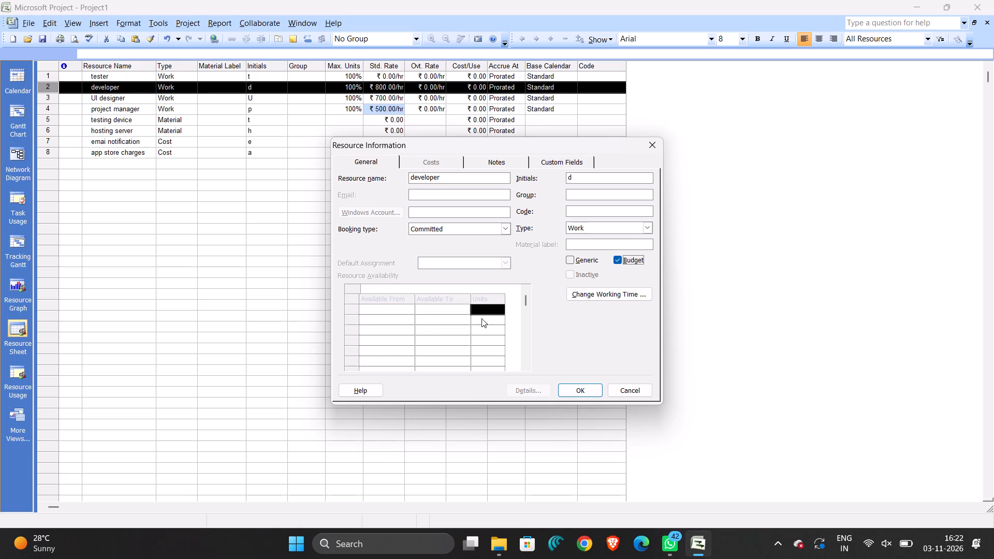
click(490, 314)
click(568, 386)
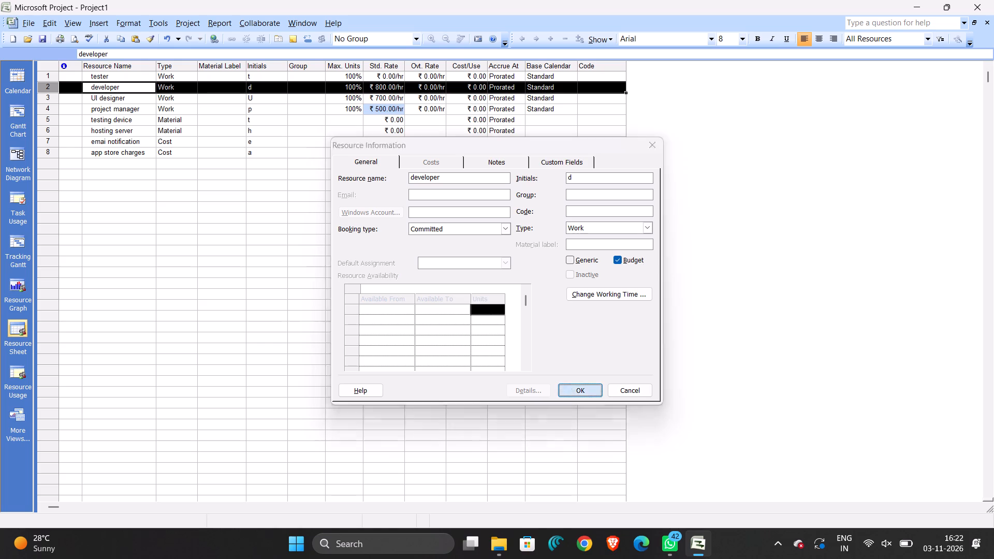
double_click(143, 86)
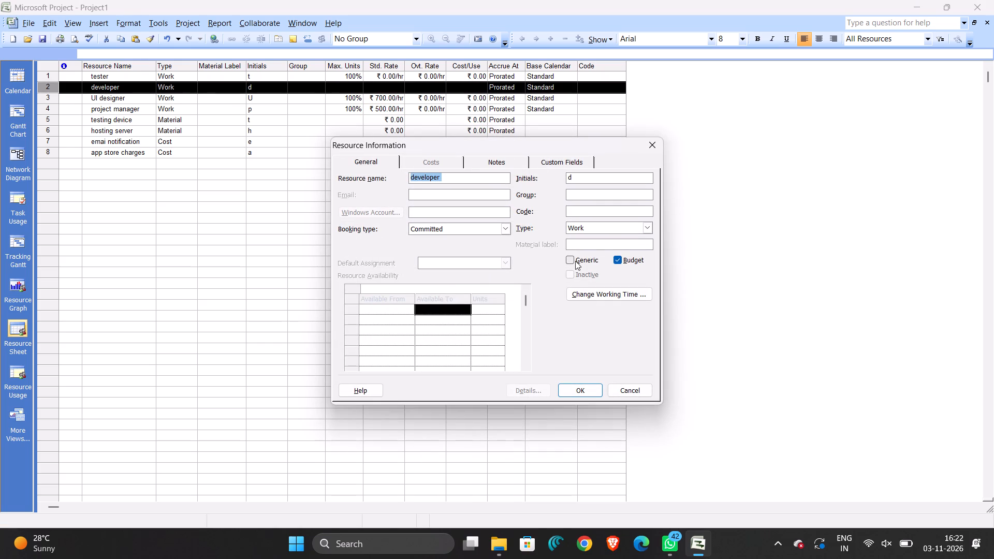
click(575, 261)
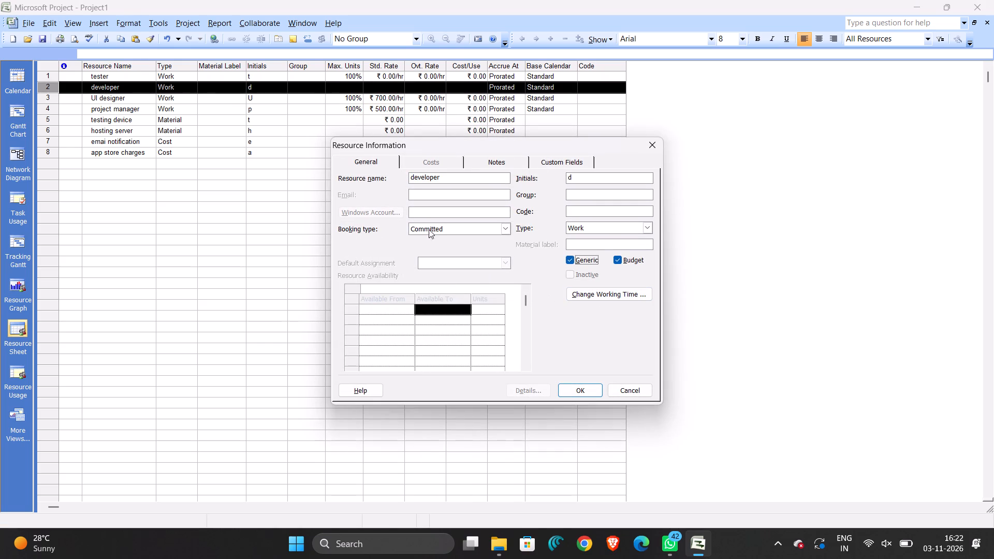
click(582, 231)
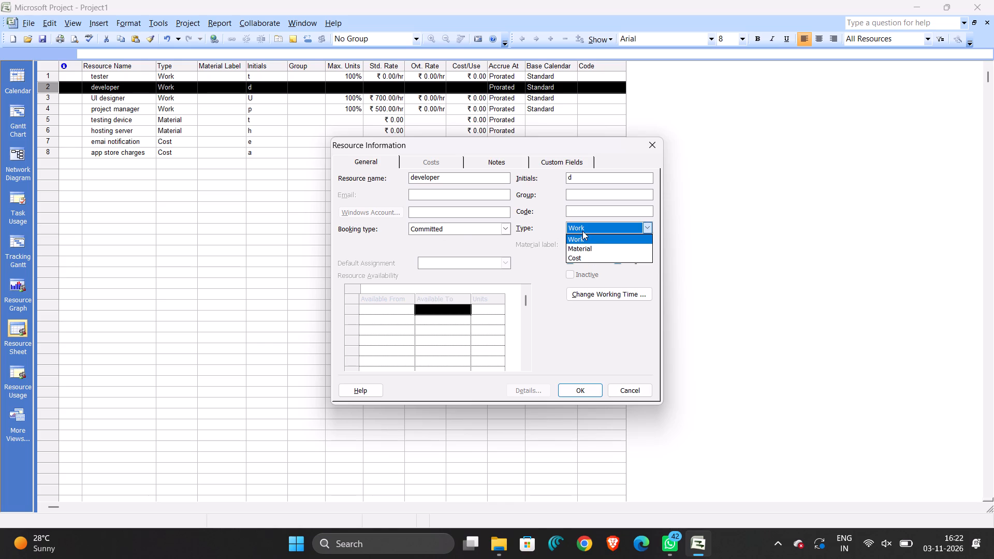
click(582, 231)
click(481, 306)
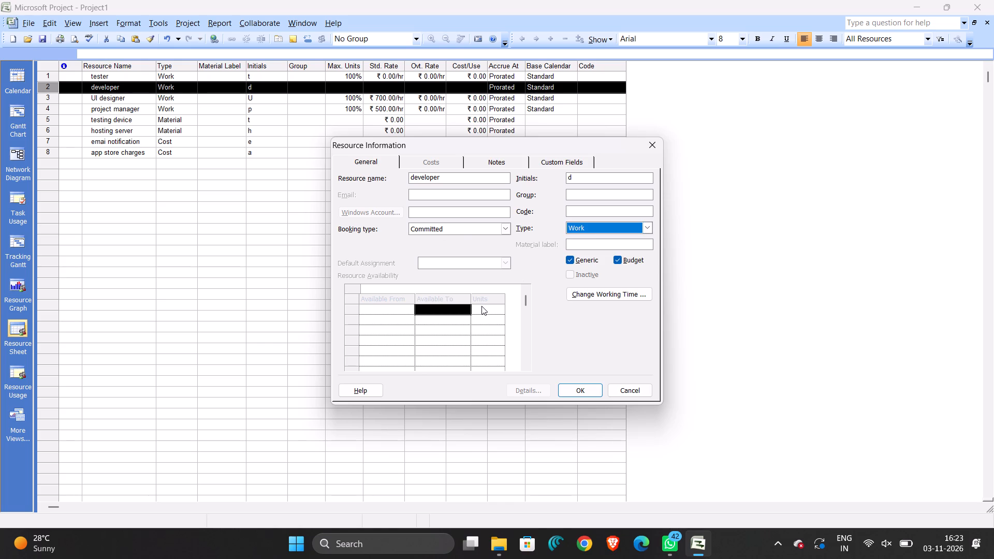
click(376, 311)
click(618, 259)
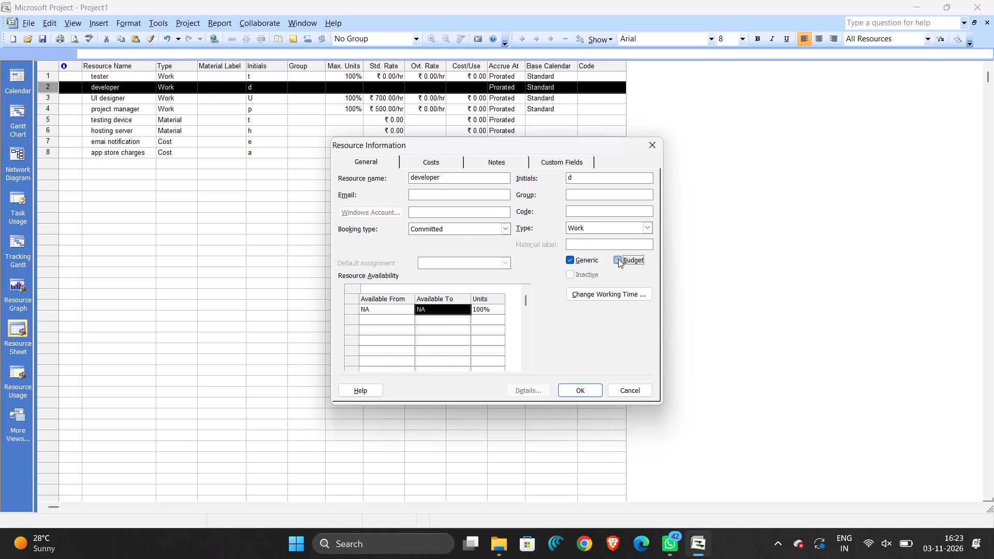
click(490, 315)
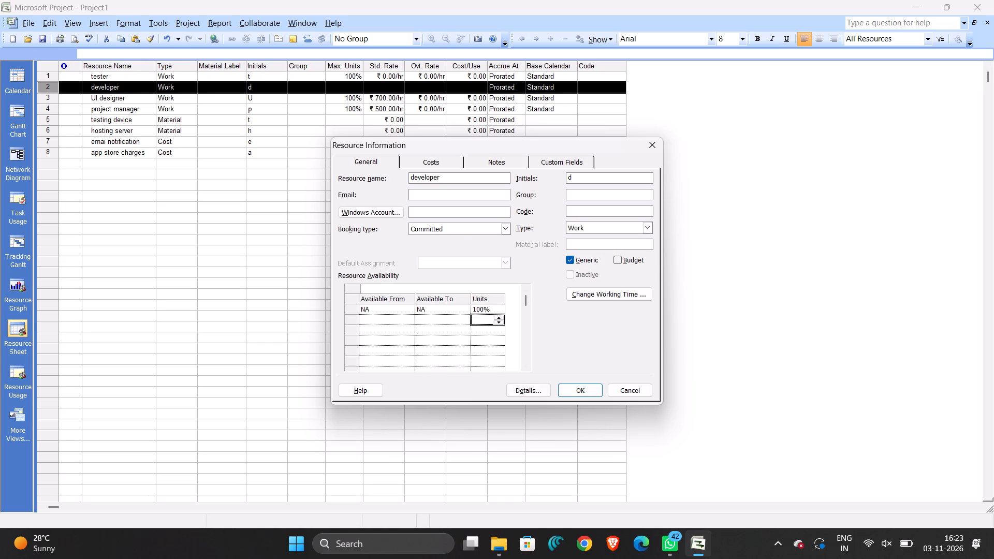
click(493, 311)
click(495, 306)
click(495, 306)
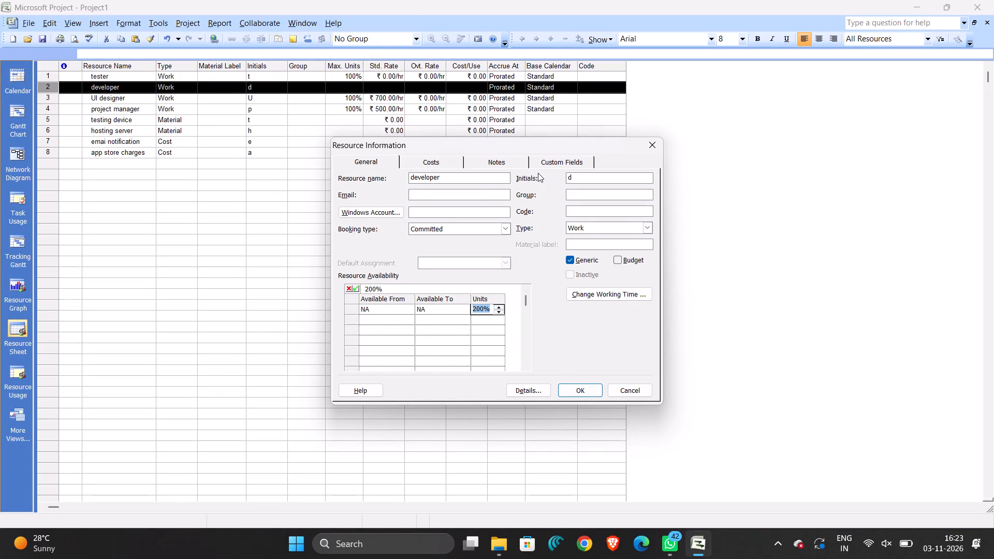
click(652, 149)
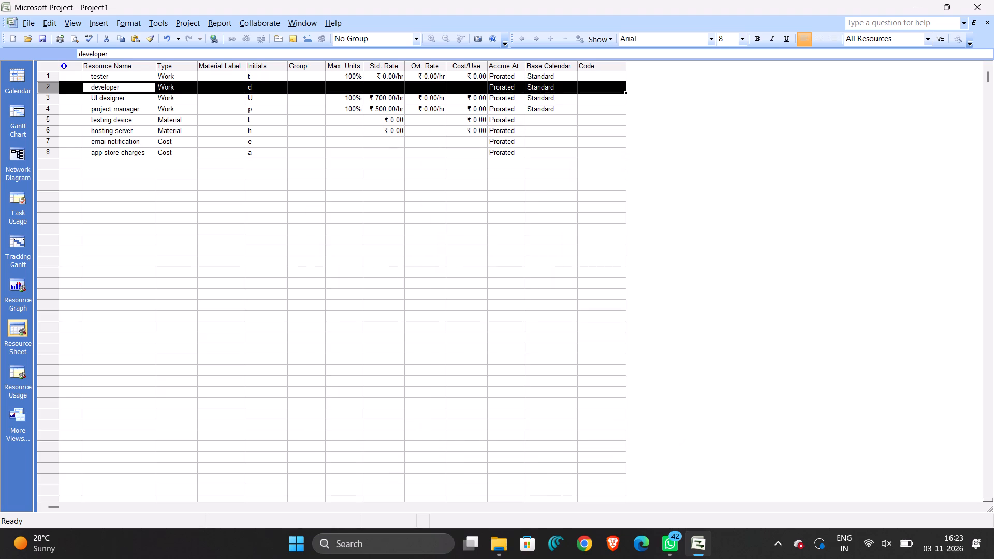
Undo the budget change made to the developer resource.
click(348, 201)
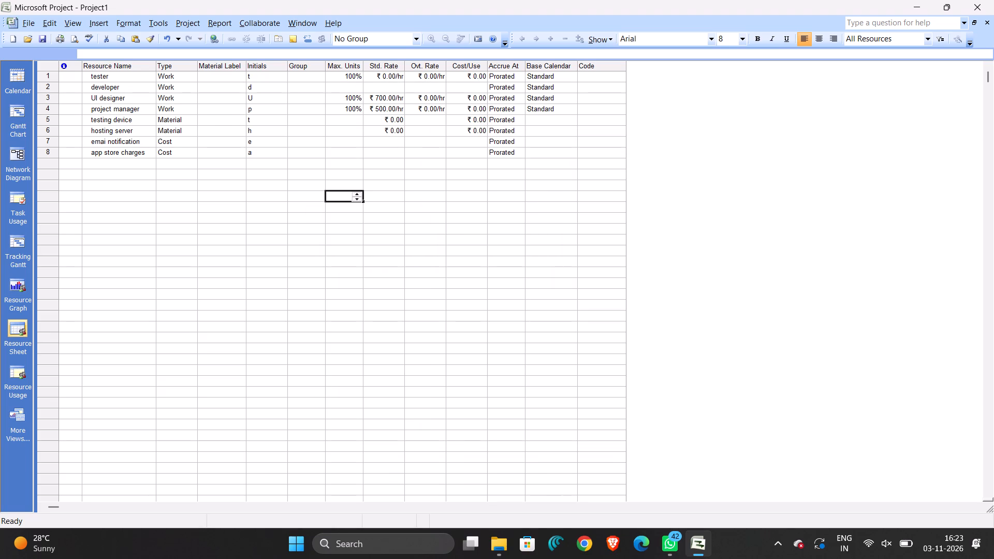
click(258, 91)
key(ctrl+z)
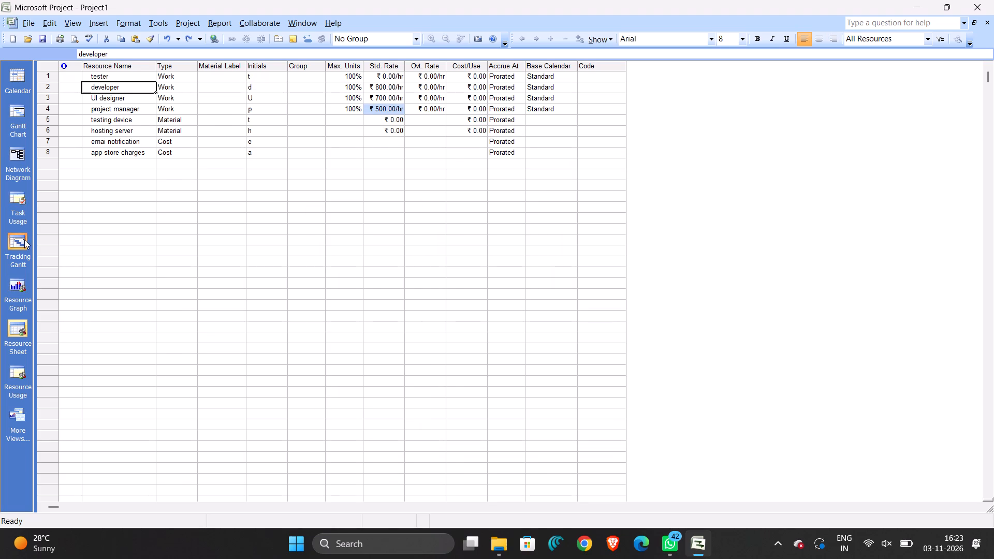
Switch from the resource sheet to the Gantt Chart view.
click(13, 78)
click(13, 123)
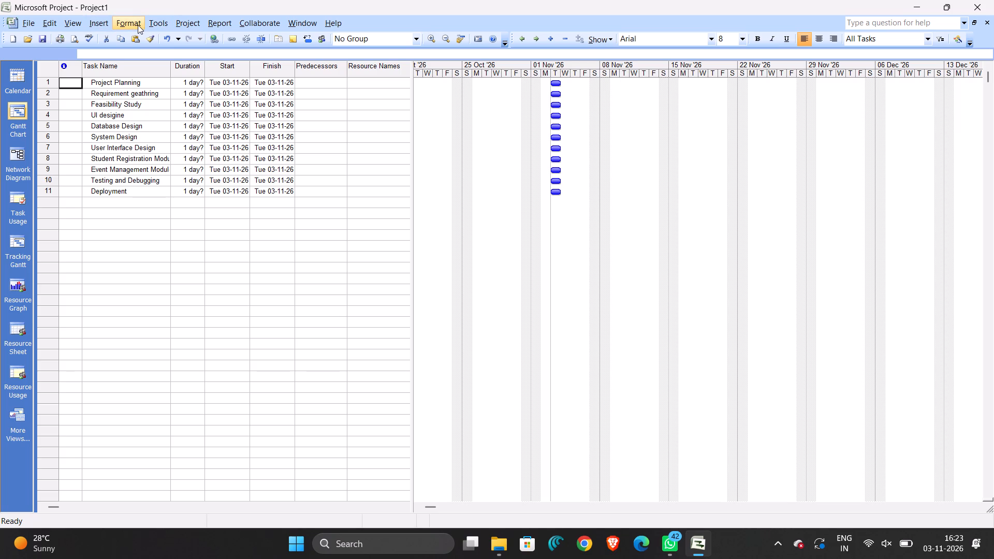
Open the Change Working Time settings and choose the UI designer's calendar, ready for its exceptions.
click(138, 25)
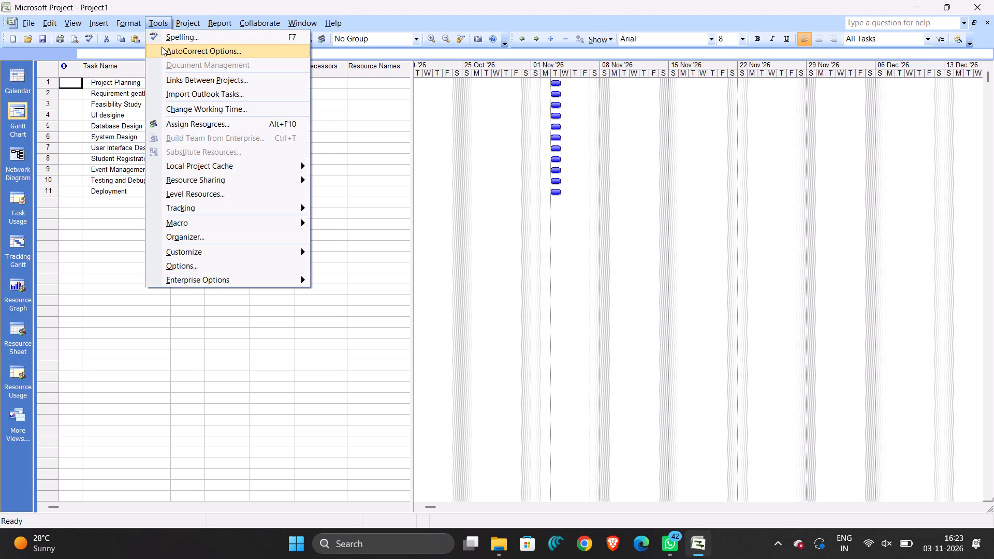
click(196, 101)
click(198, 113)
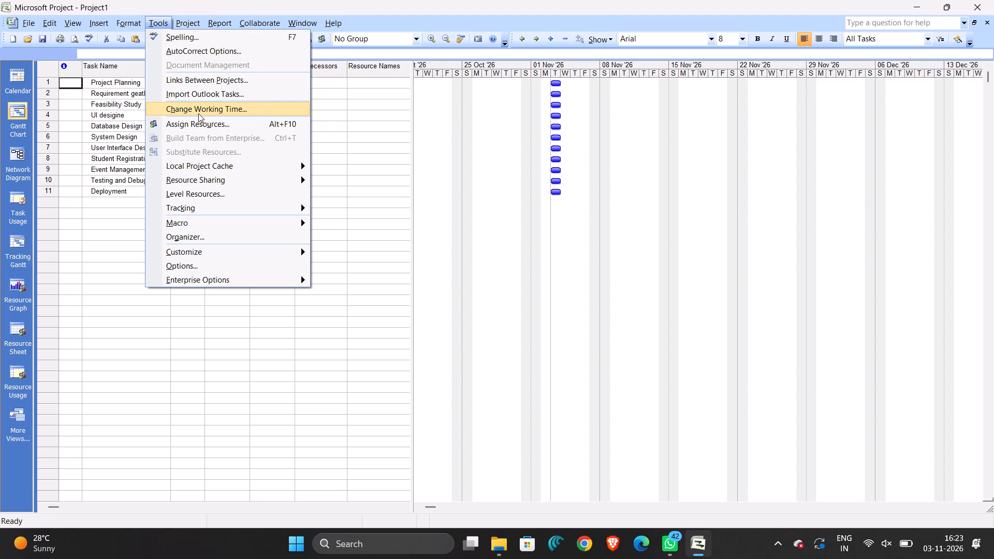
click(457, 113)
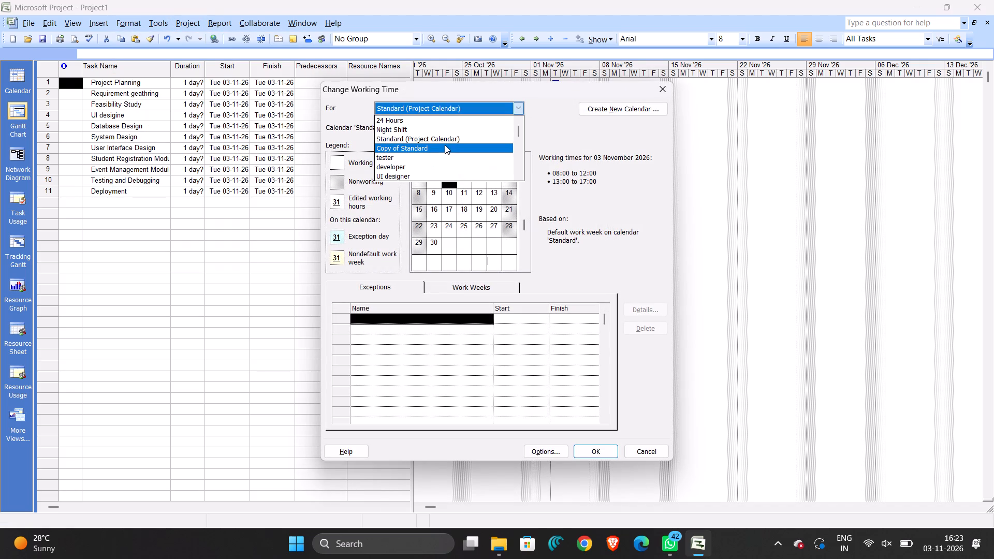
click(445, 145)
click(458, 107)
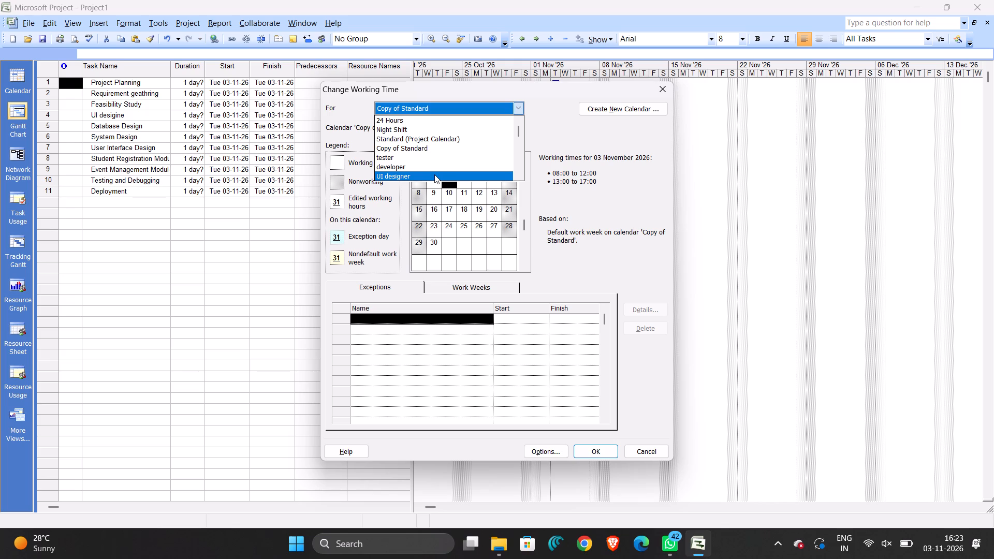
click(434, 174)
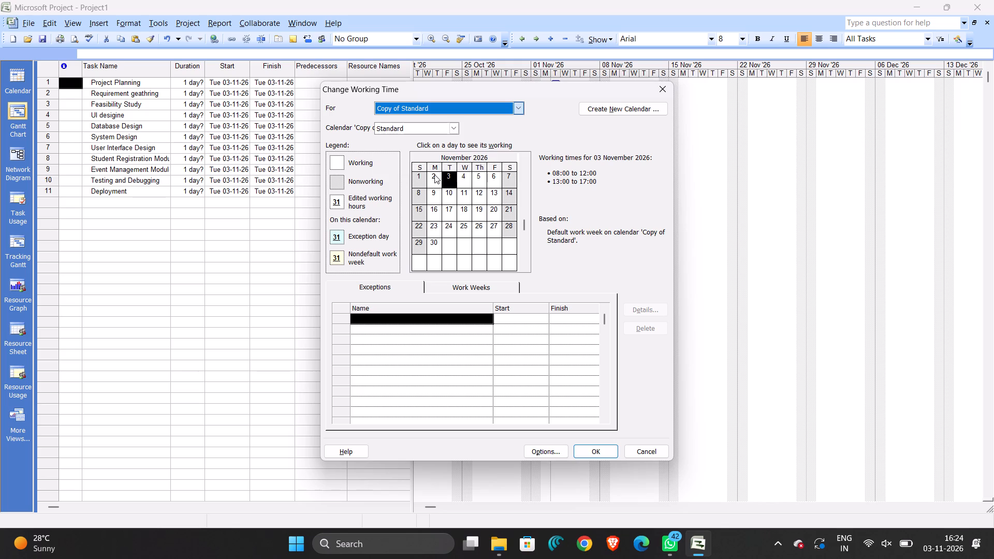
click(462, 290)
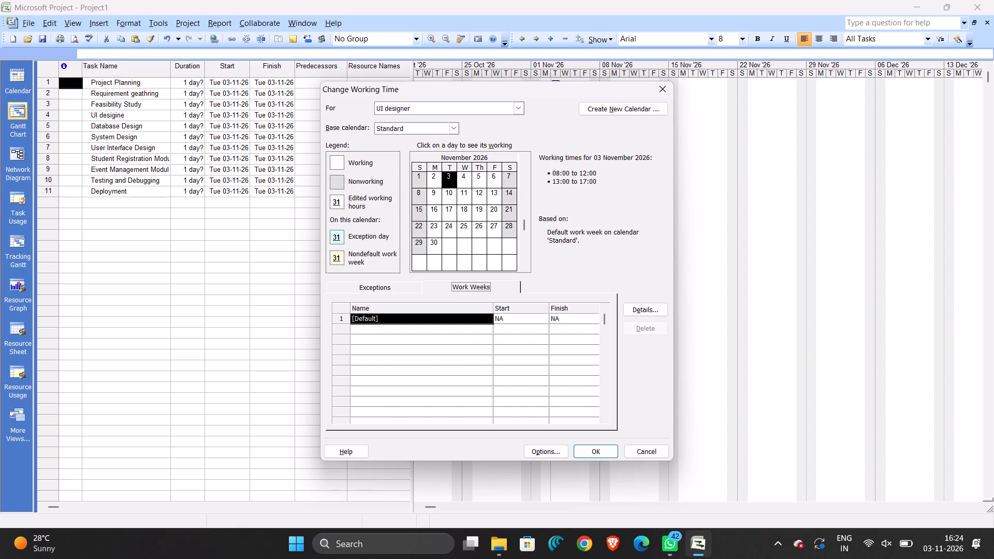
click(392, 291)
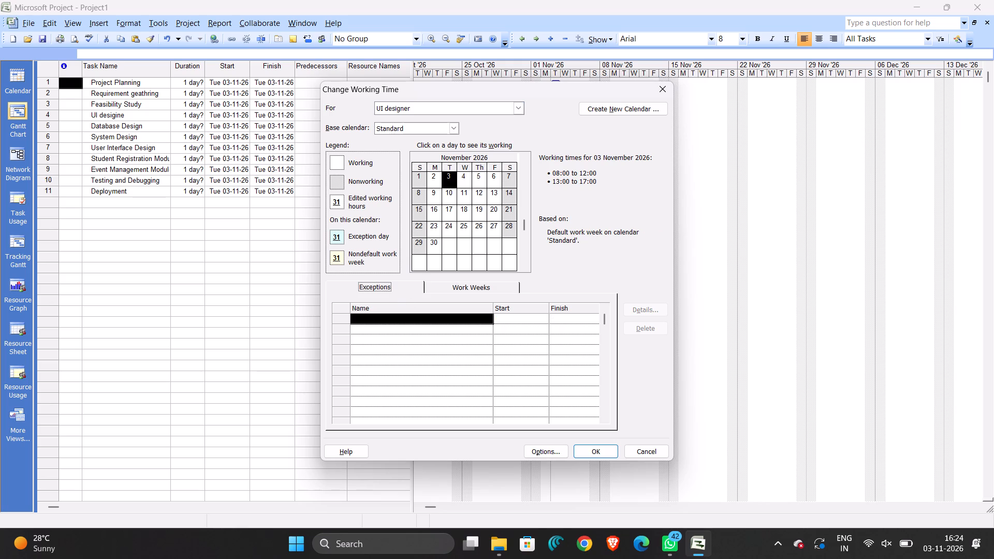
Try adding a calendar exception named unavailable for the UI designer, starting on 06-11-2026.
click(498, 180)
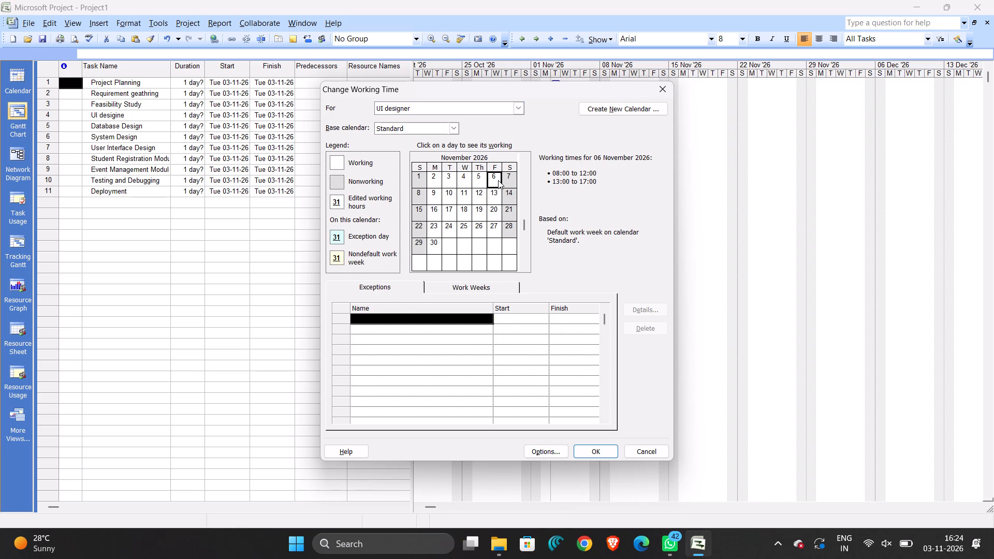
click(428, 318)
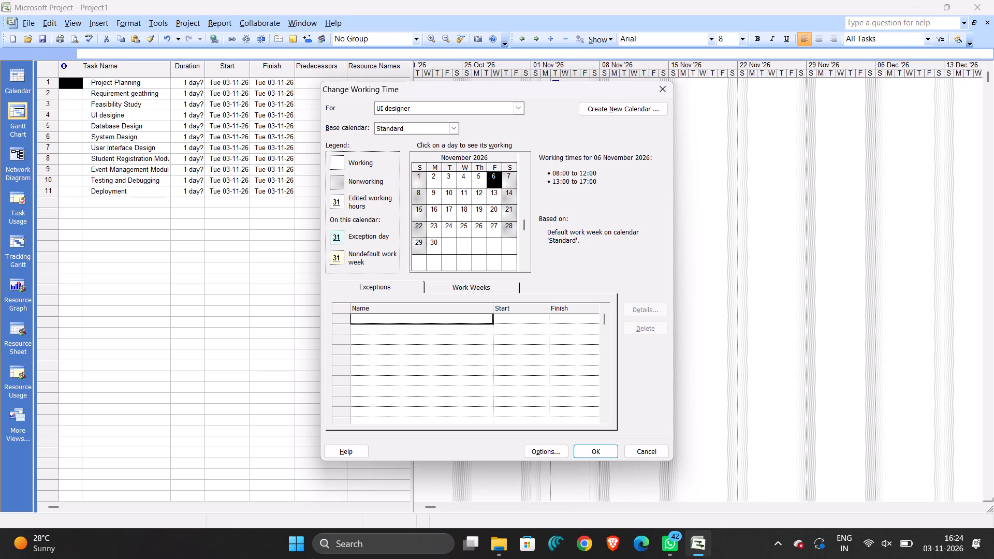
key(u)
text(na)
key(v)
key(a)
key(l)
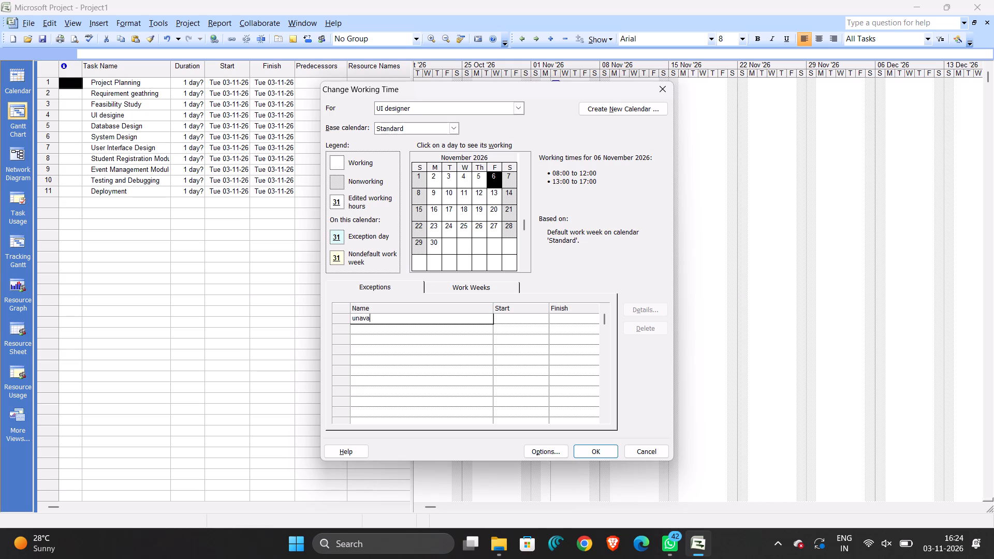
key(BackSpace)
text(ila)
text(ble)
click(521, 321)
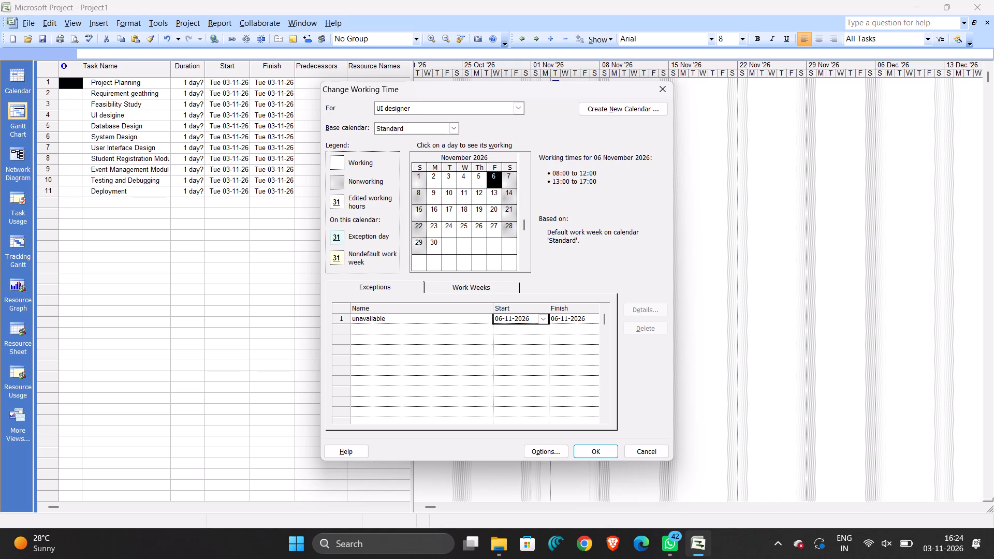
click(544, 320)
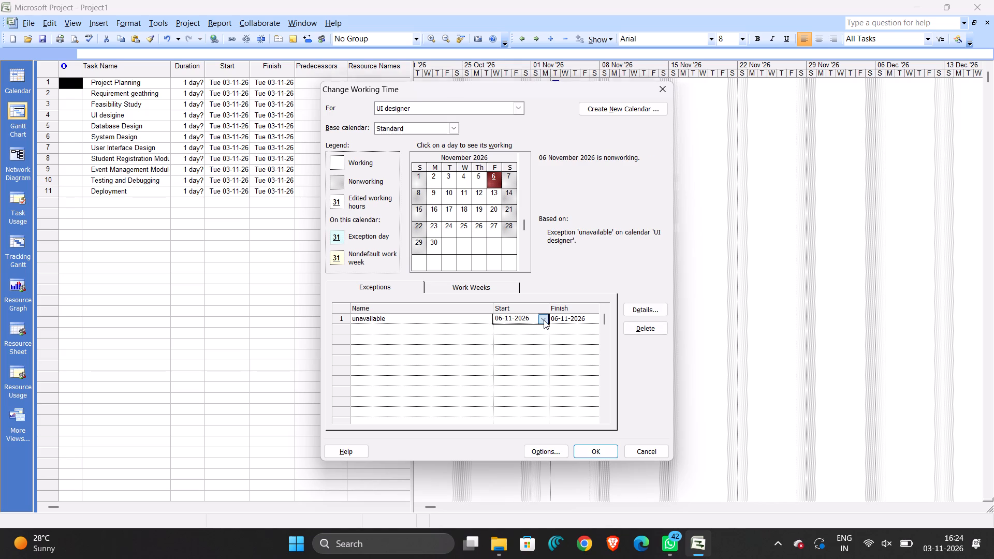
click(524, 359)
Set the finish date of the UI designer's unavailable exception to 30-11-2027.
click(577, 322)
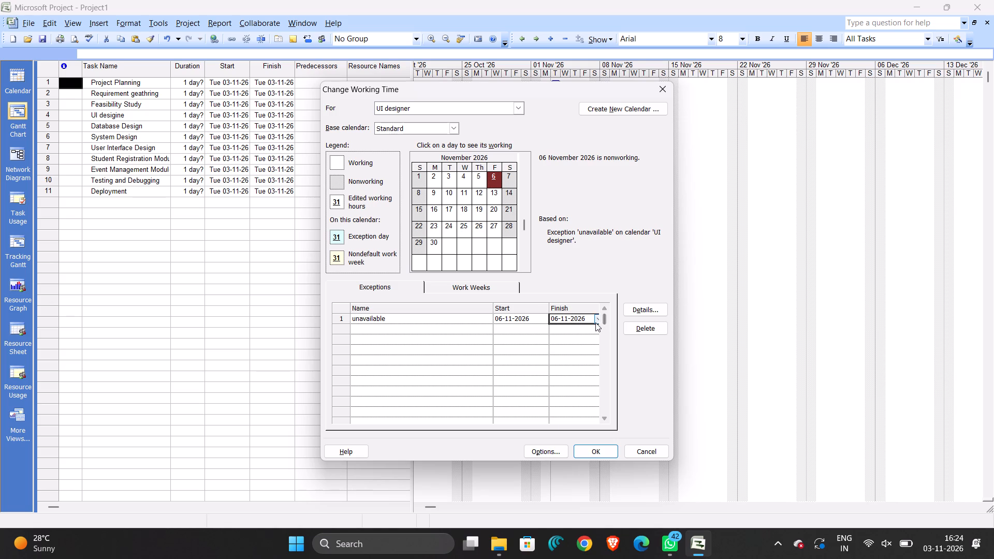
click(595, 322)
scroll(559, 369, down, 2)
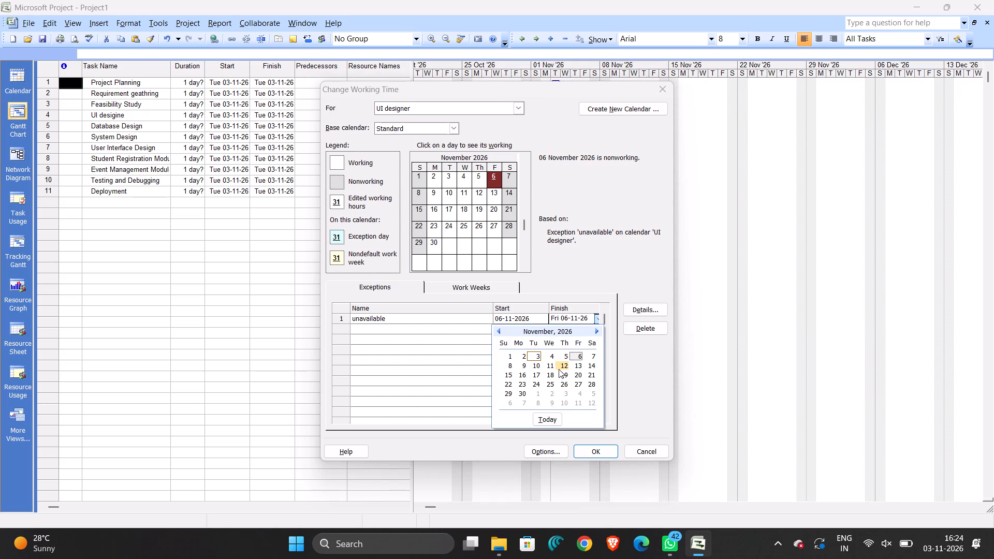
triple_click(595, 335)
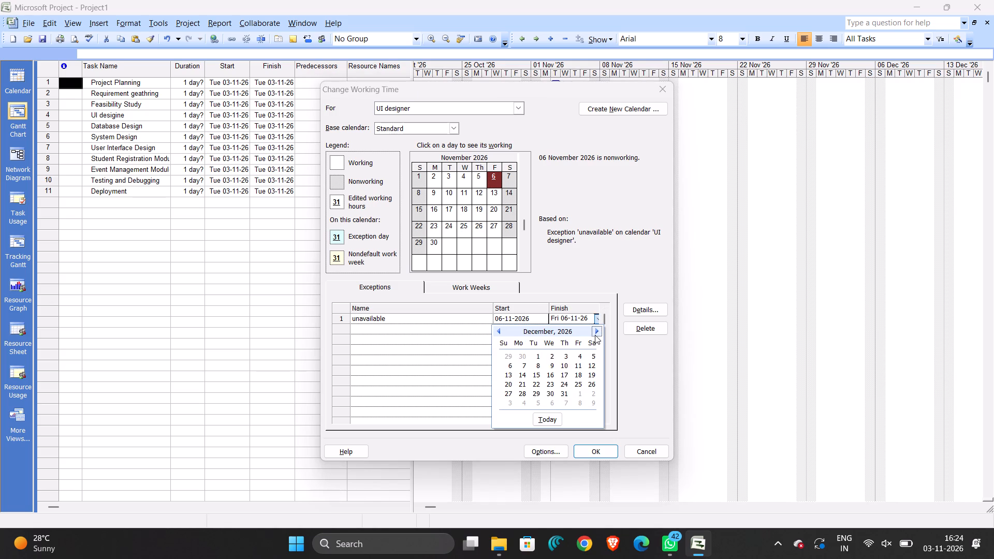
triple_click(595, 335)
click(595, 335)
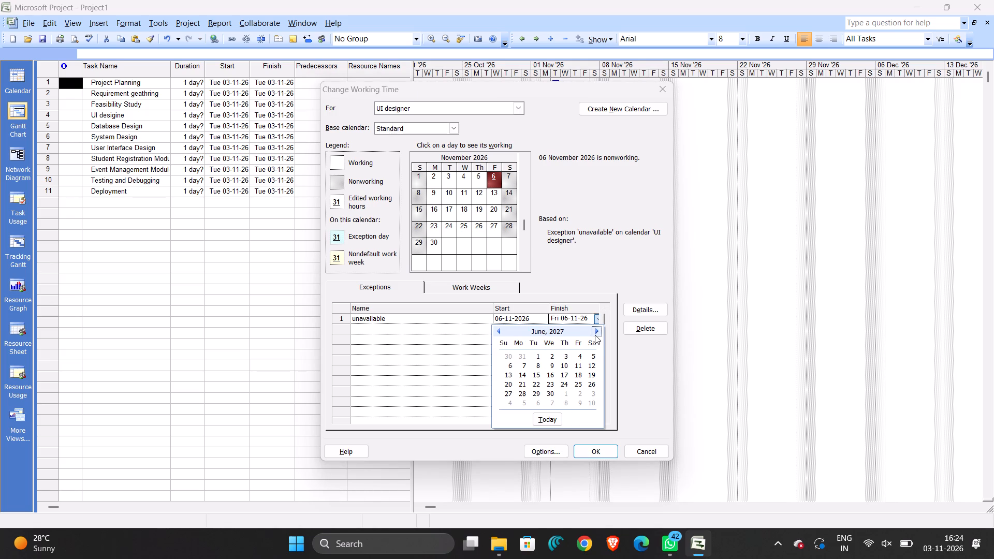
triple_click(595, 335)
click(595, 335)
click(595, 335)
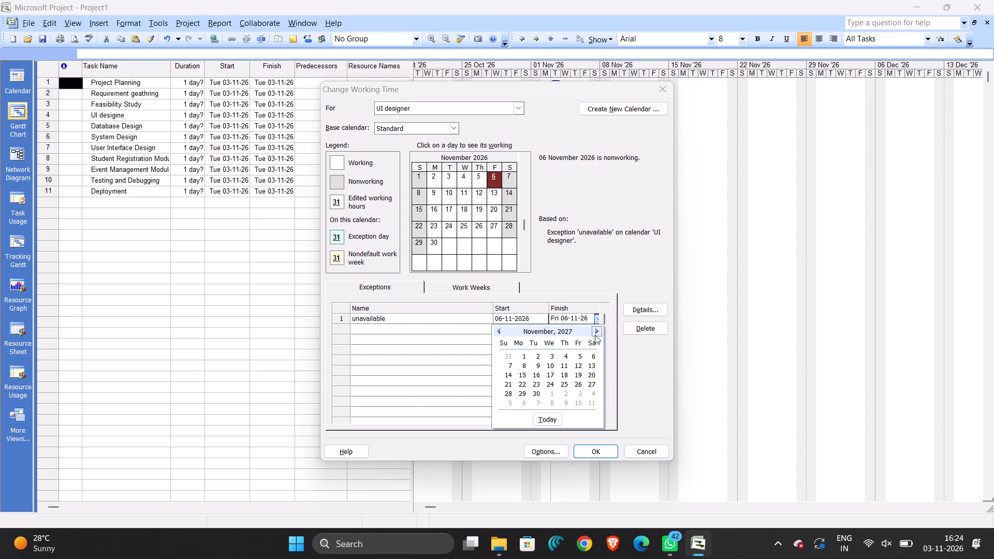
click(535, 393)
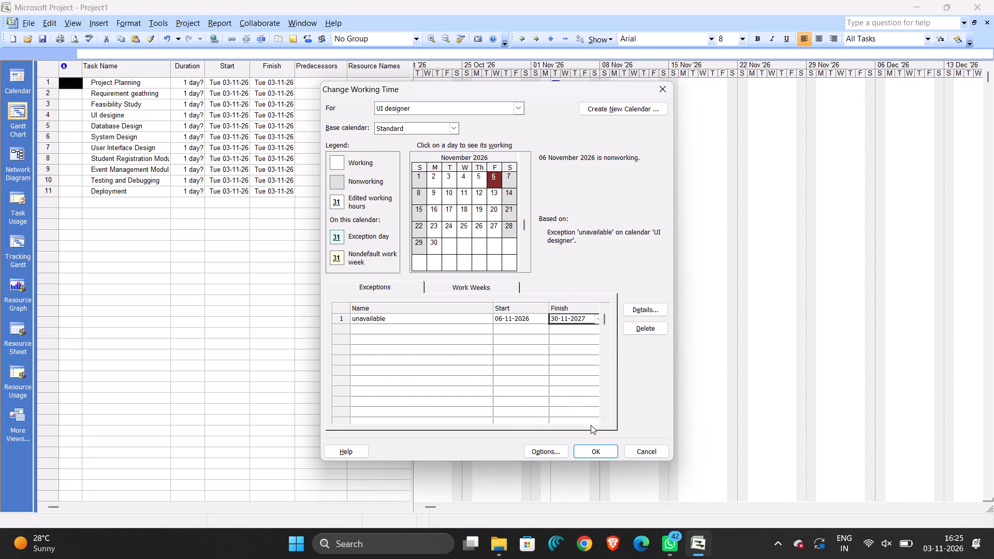
Look through the months of the UI designer's calendar to check the exception days, and close the working time settings without saving.
click(591, 273)
scroll(481, 242, down, 2)
scroll(481, 242, up, 2)
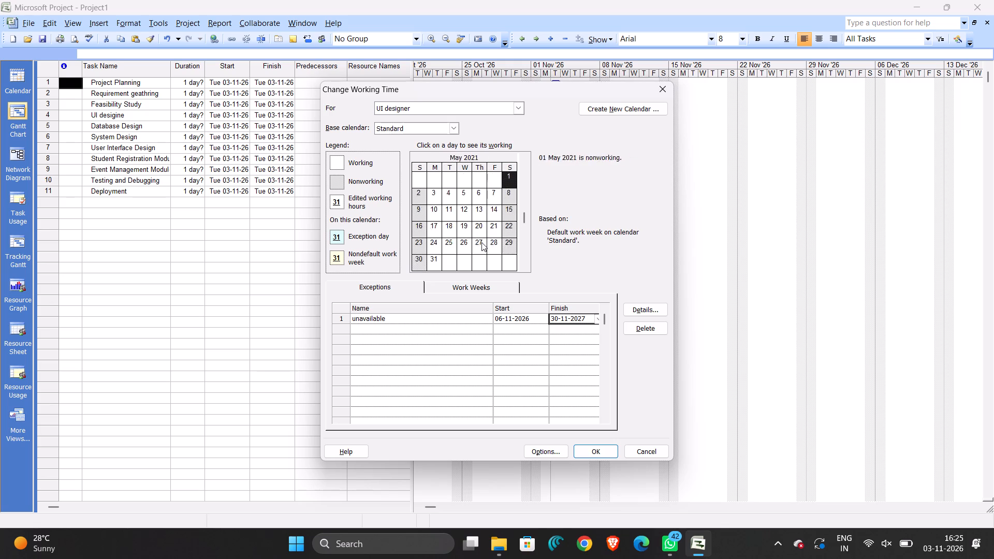
scroll(481, 242, up, 1)
scroll(481, 242, down, 2)
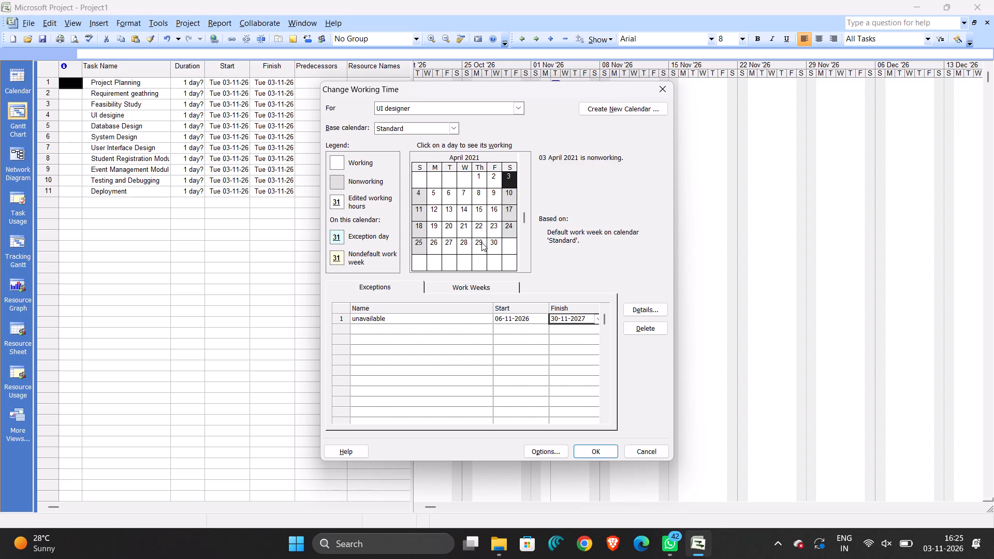
scroll(481, 242, down, 1)
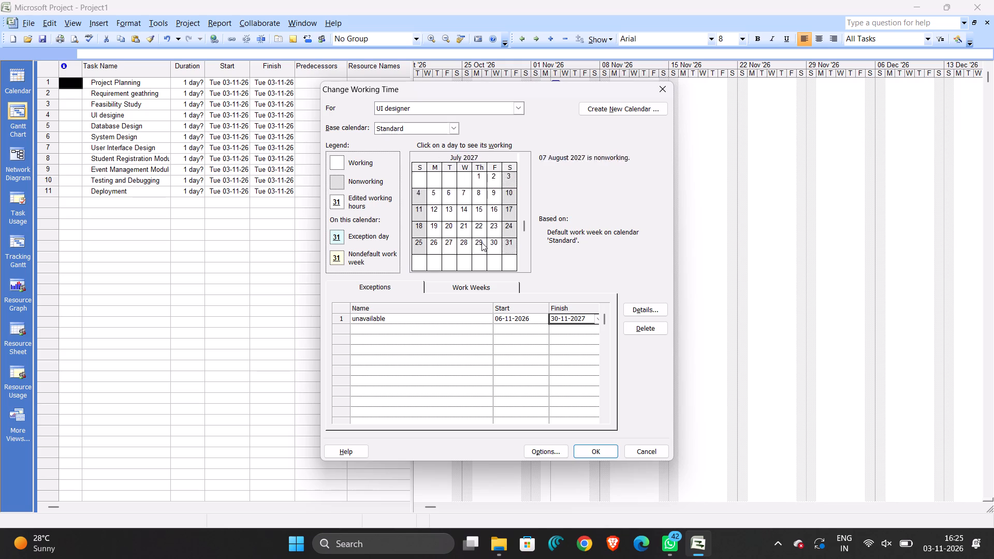
key(Up)
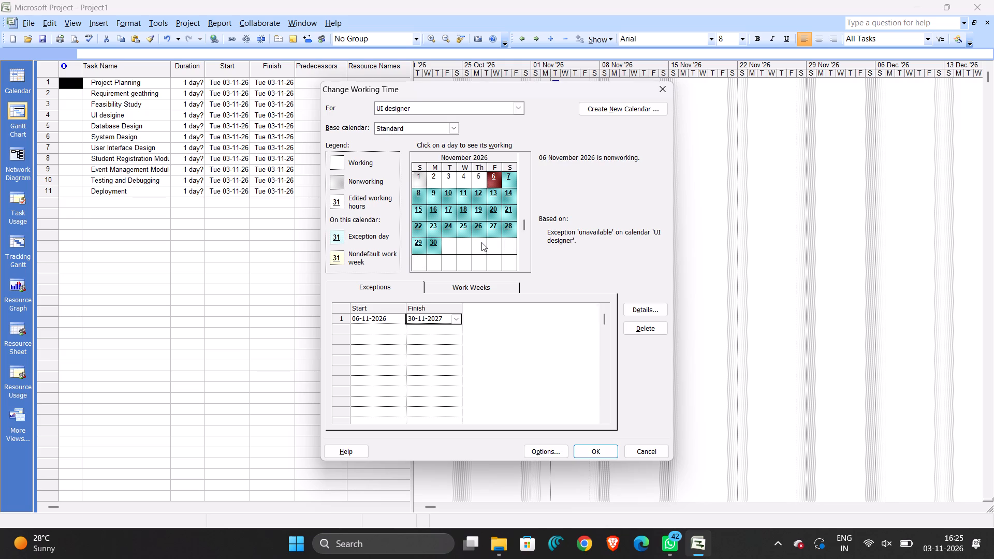
key(Up)
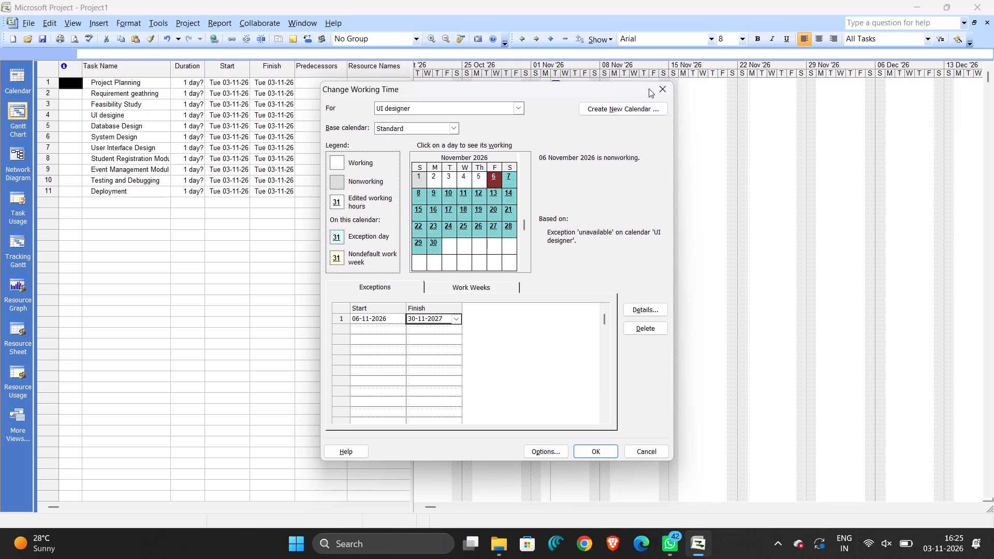
click(659, 90)
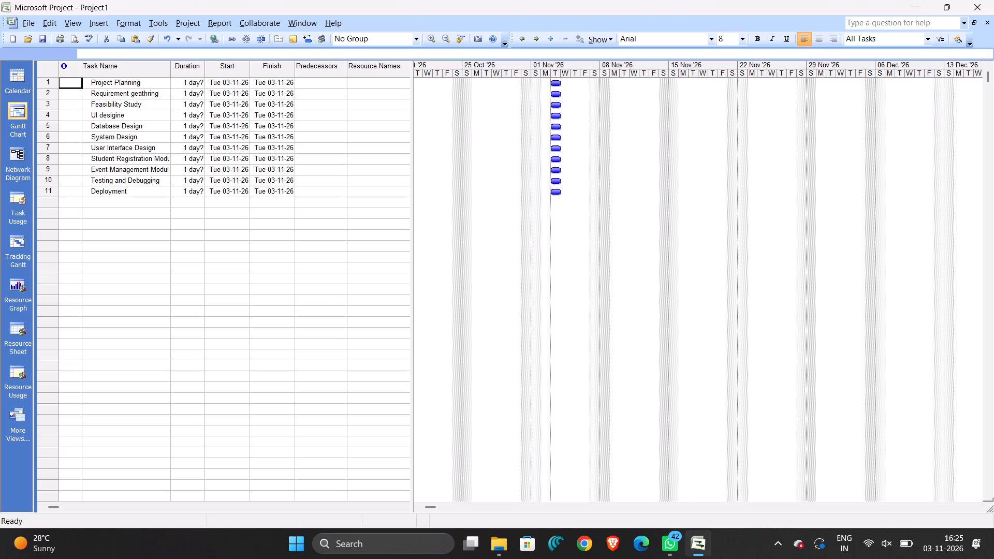
Examine the details of the Standard calendar's default work week in the working time settings, and close them without changes.
click(133, 24)
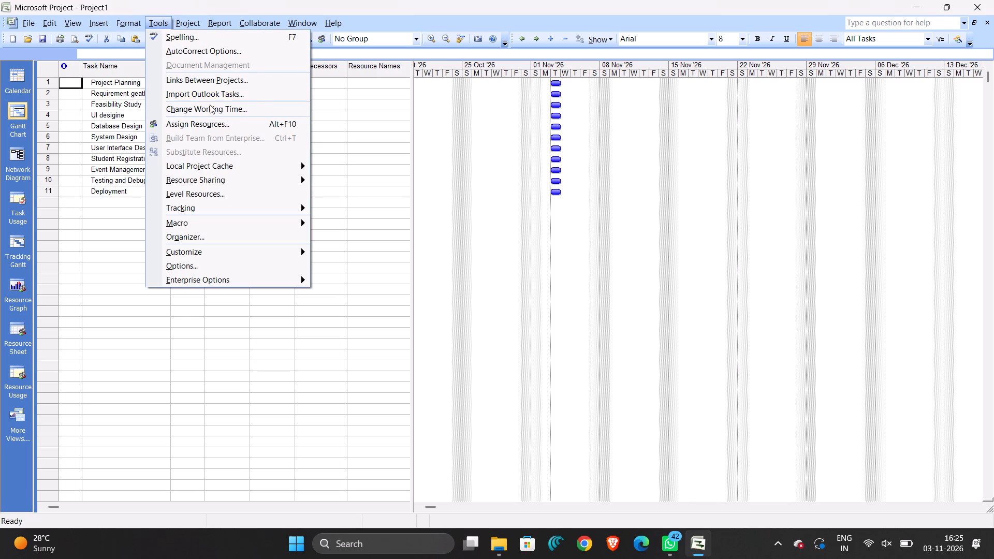
click(210, 105)
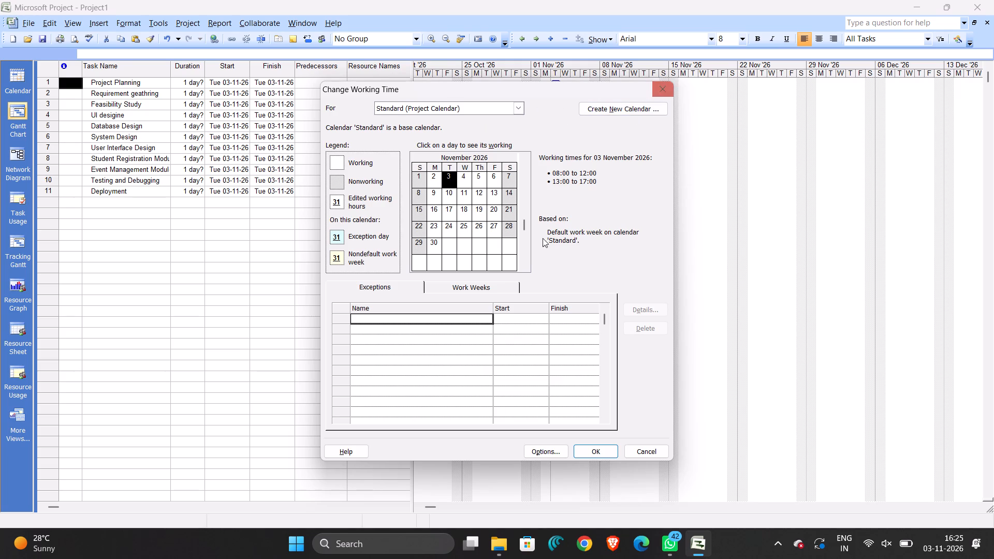
click(496, 283)
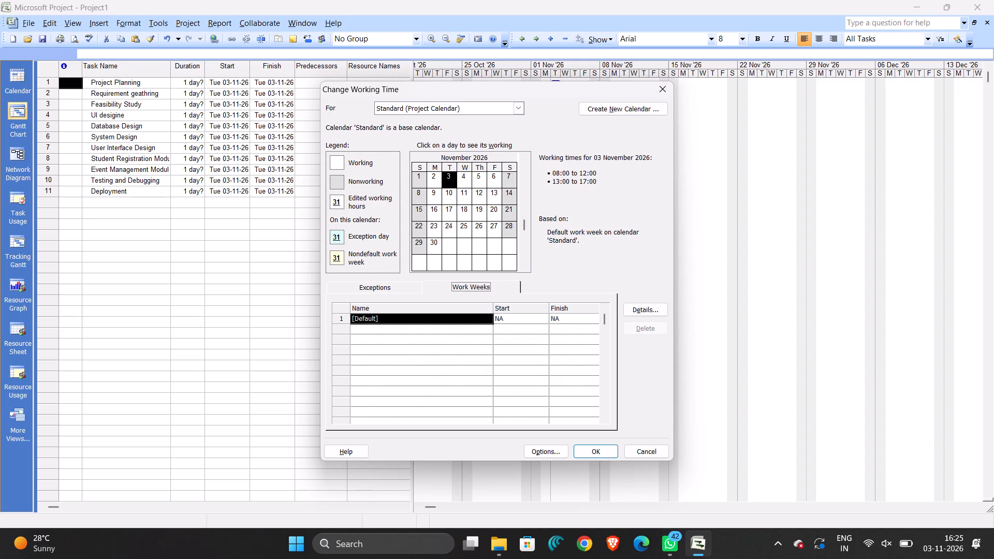
double_click(458, 321)
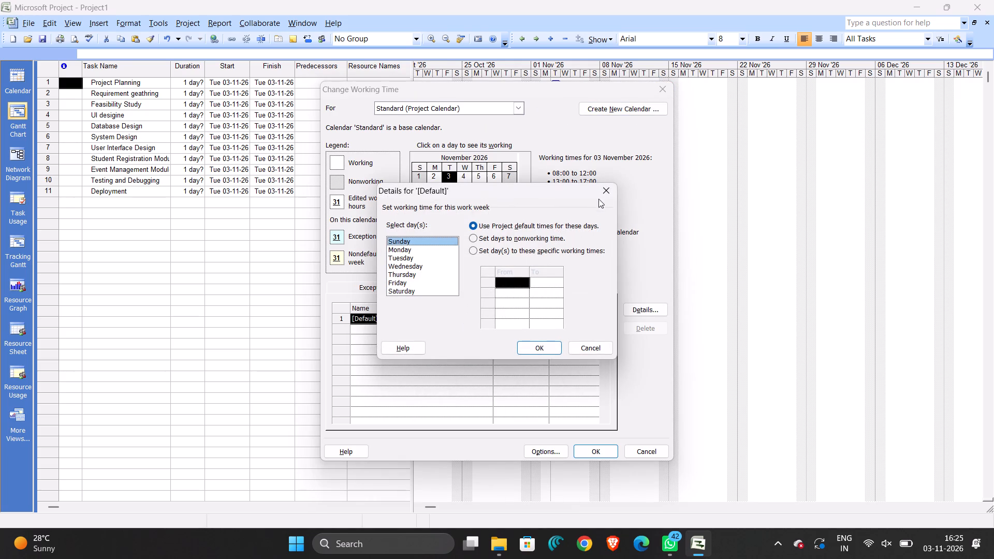
click(600, 192)
click(668, 92)
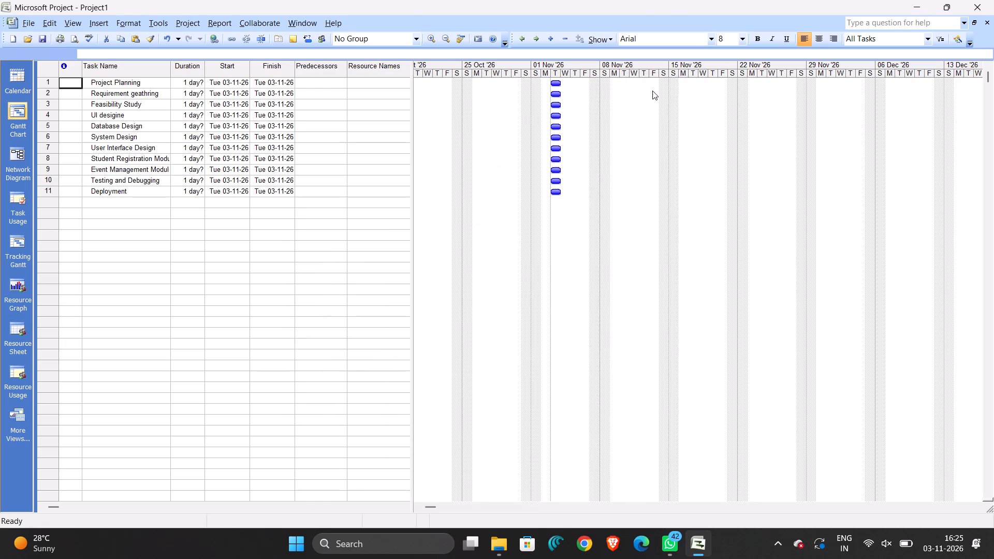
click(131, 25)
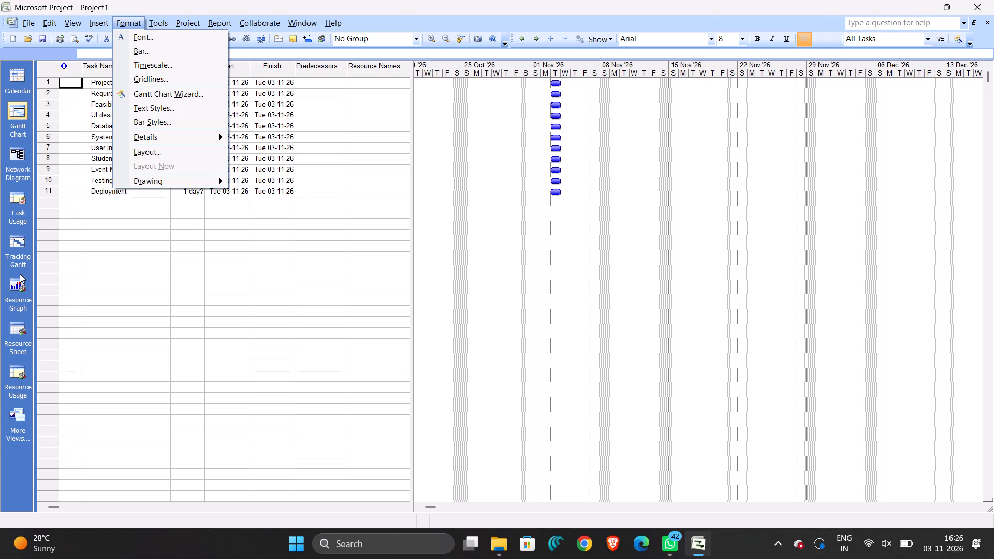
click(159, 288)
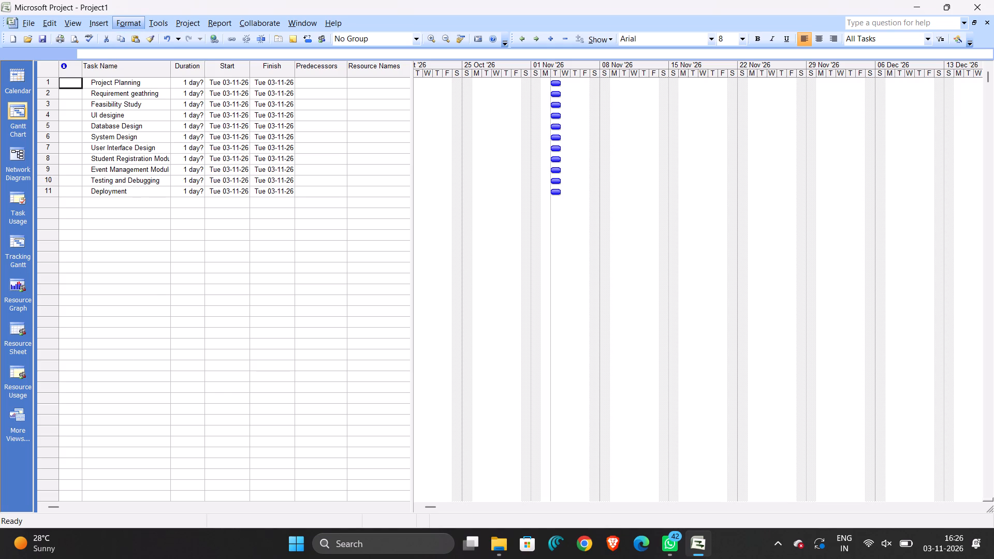
Set the duration of Project Planning to 3 days and of the requirement gathering task to 4 days.
click(197, 85)
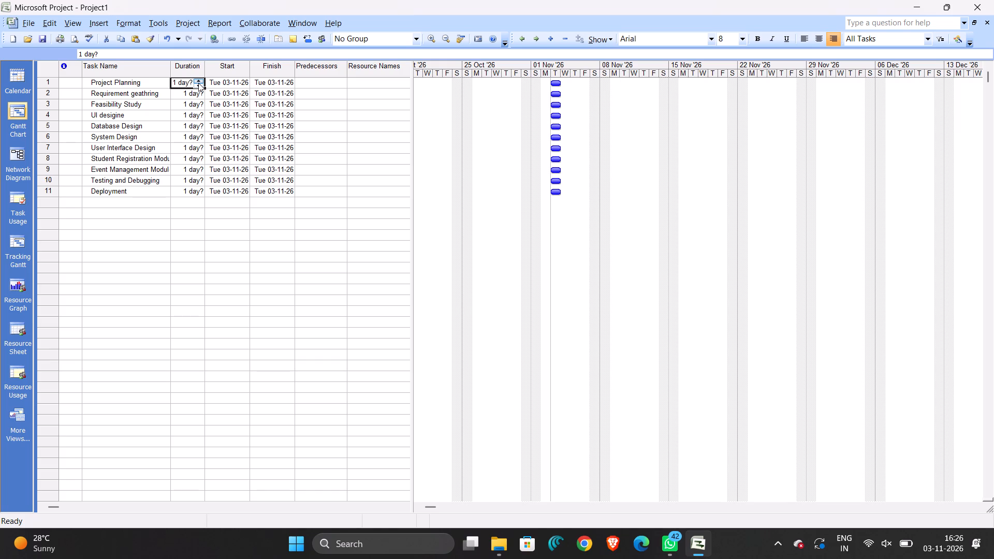
click(198, 83)
click(198, 83)
click(187, 94)
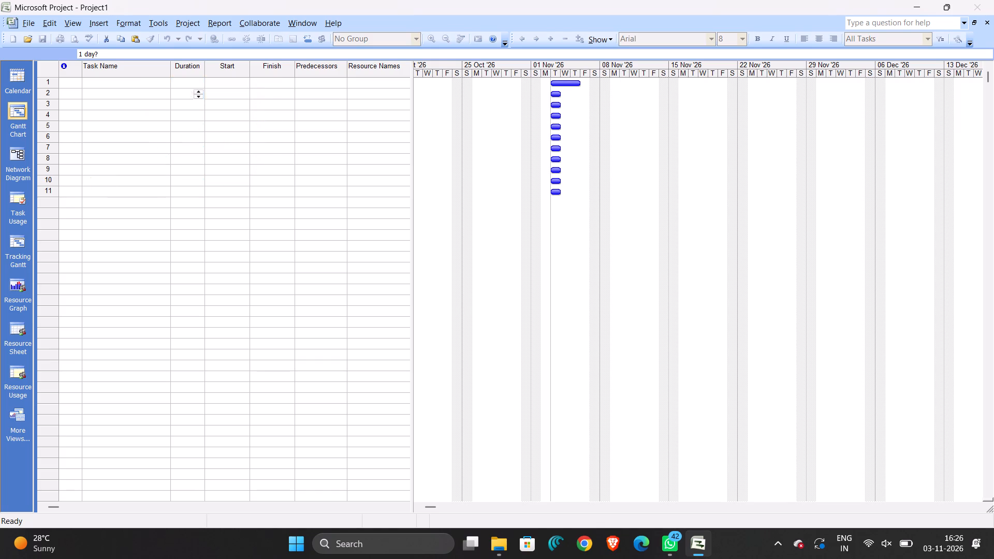
click(202, 93)
click(202, 93)
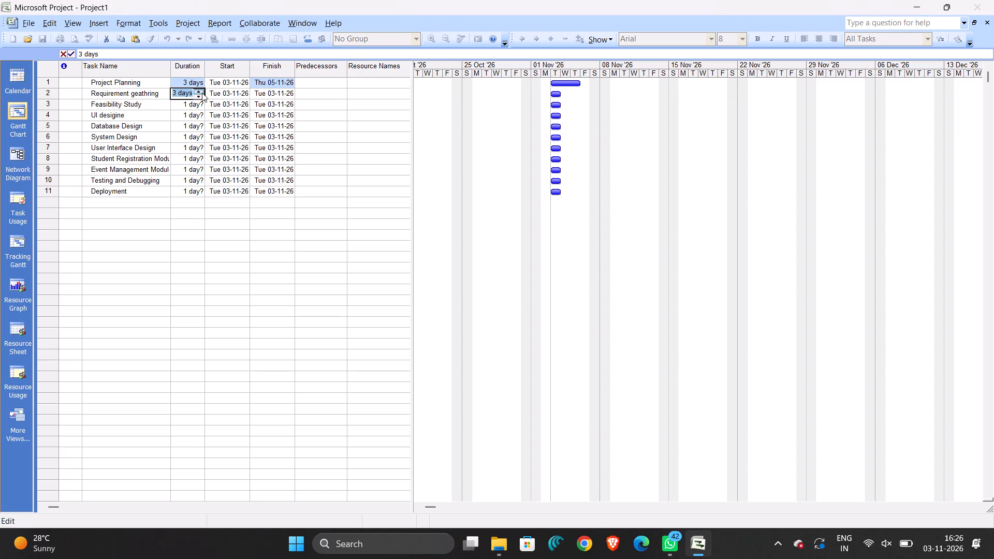
click(202, 93)
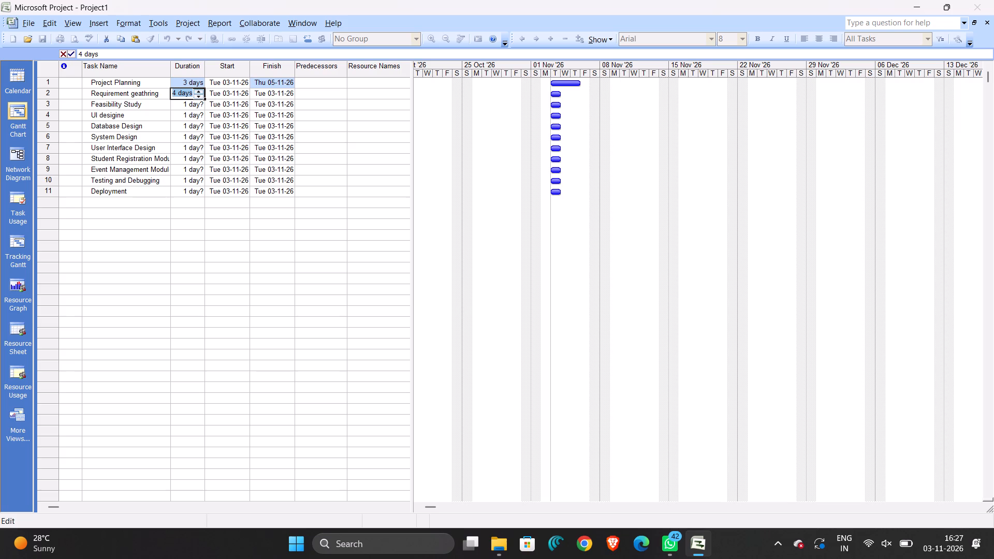
Set the duration of Feasibility Study to 2 days and of the UI desigine task to 5 days.
click(191, 101)
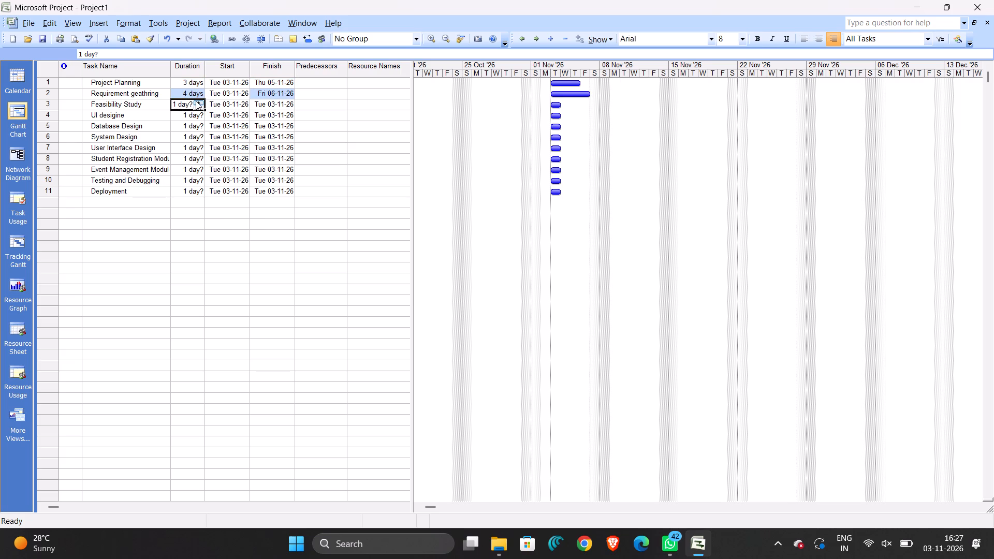
click(196, 101)
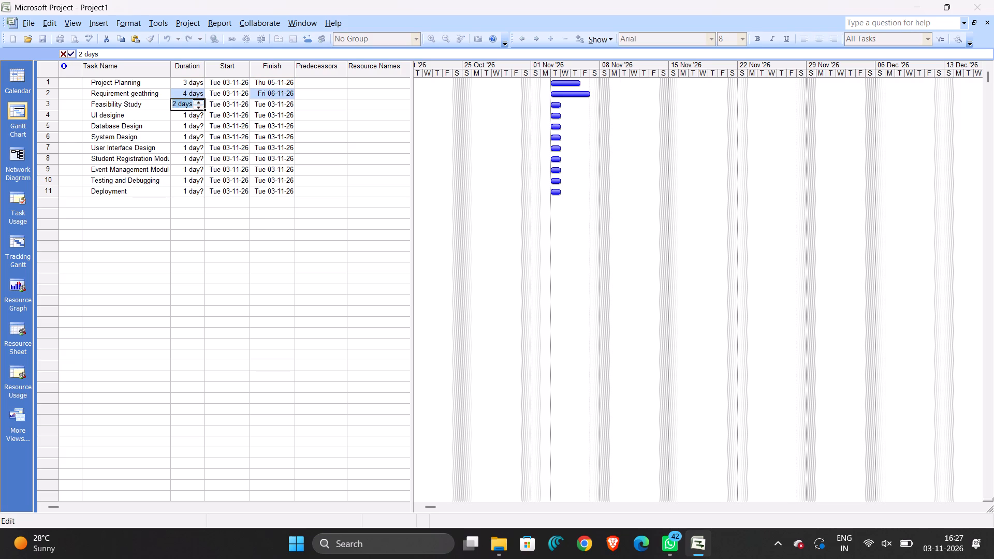
click(182, 117)
click(200, 112)
click(200, 112)
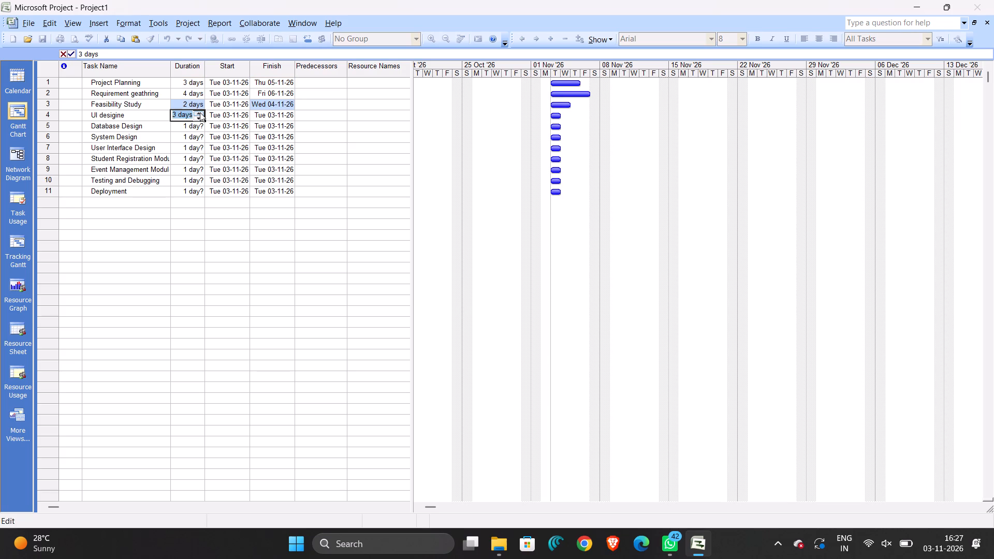
click(200, 112)
click(200, 112)
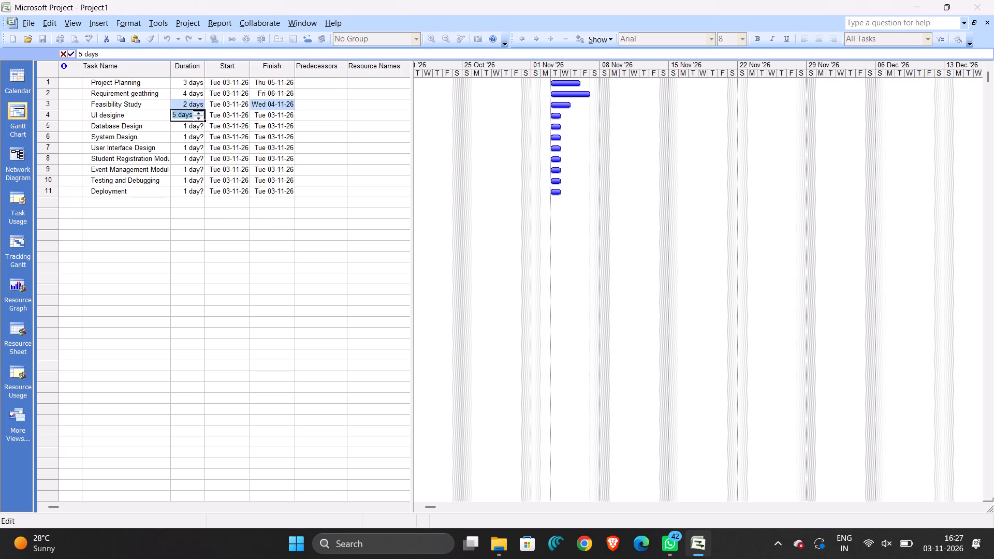
Set the duration of Database Design to 6 days and of System Design to 4 days.
click(192, 125)
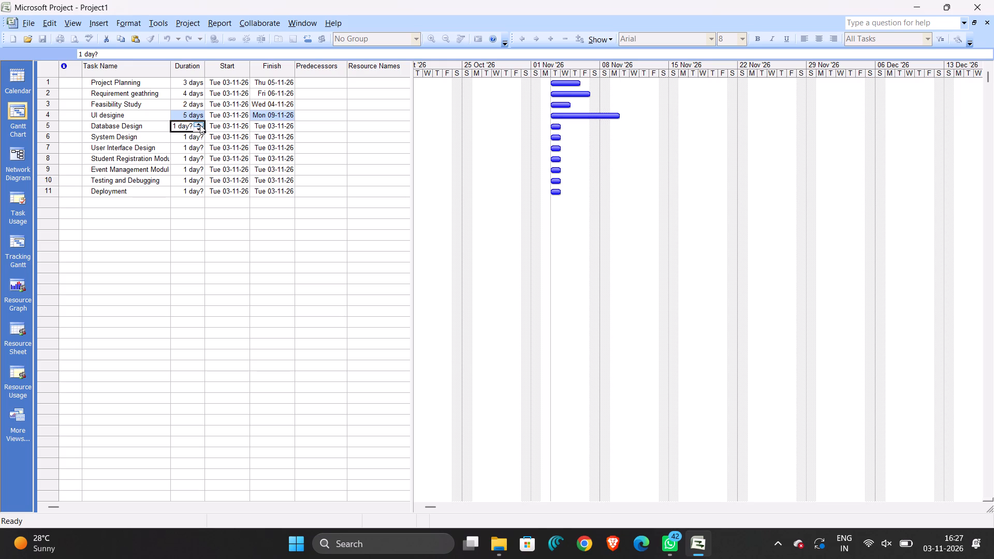
click(200, 125)
triple_click(200, 125)
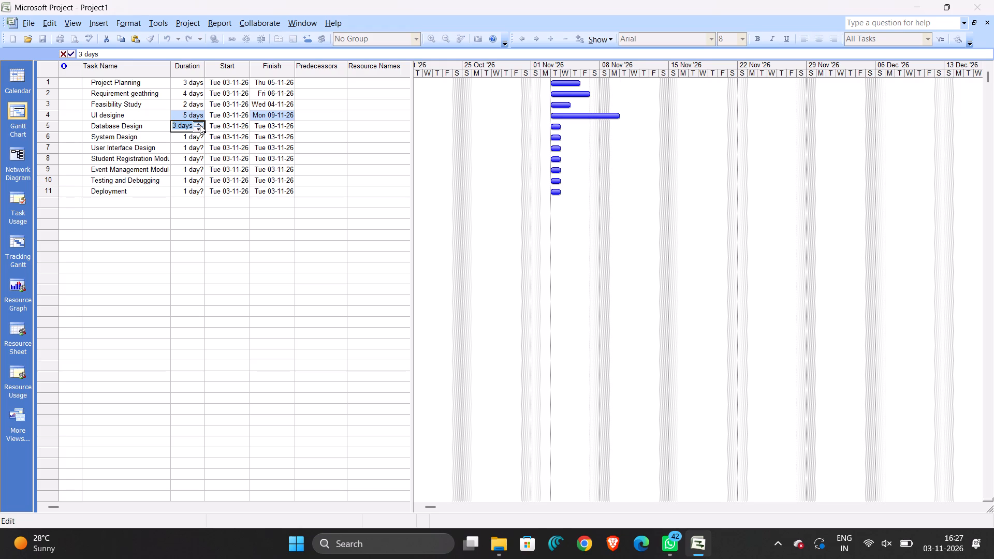
click(200, 125)
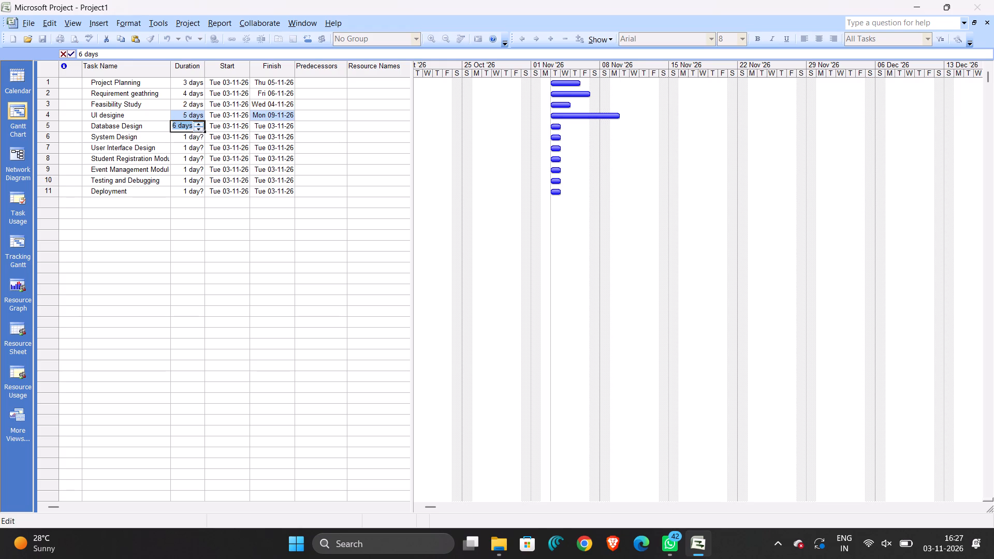
click(195, 139)
triple_click(201, 135)
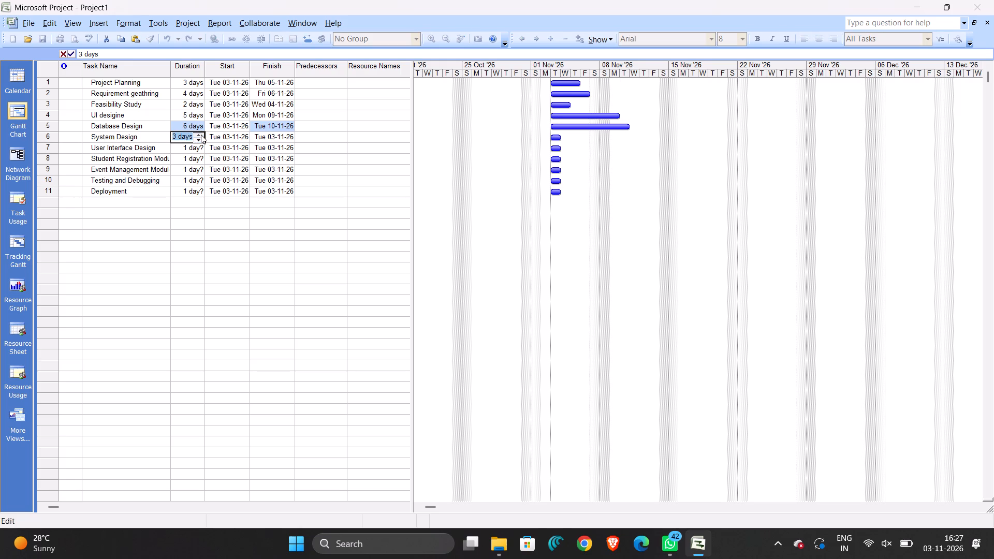
Set the duration of User Interface Design to 3 days and of the Student Registration Module to 2 days.
click(192, 148)
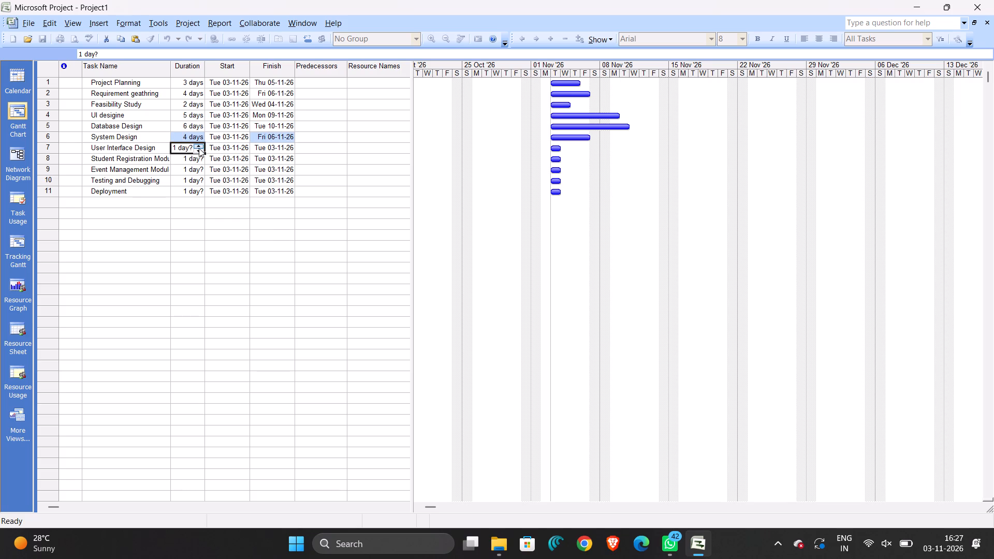
click(199, 148)
click(199, 148)
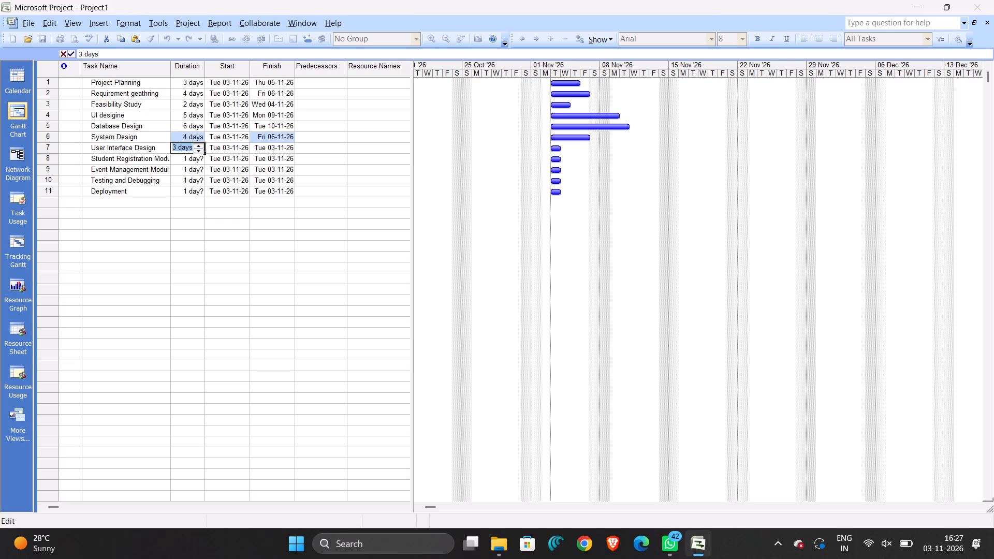
click(192, 159)
click(201, 157)
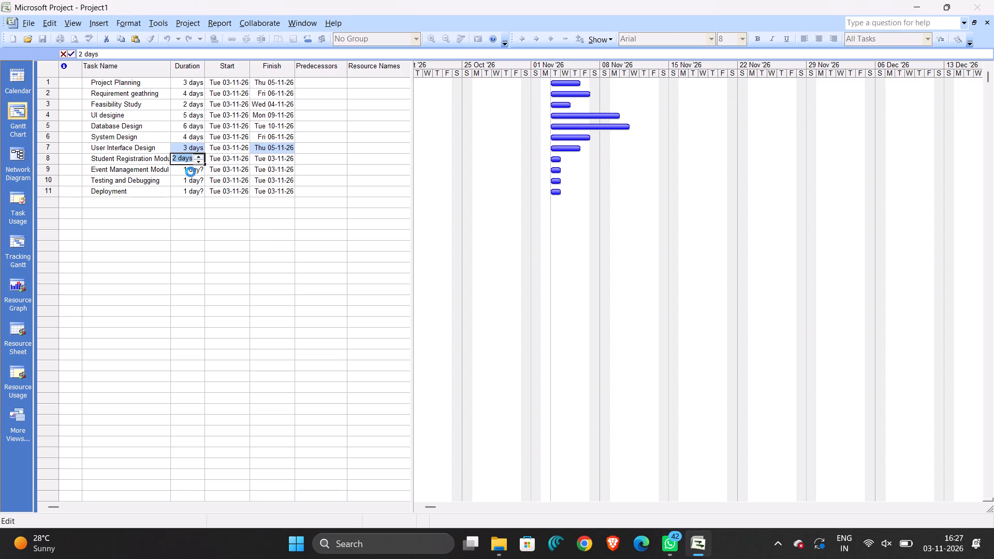
Set the duration of the Event Management Module to 2 days and of Testing and Debugging to 3 days.
click(191, 172)
click(198, 166)
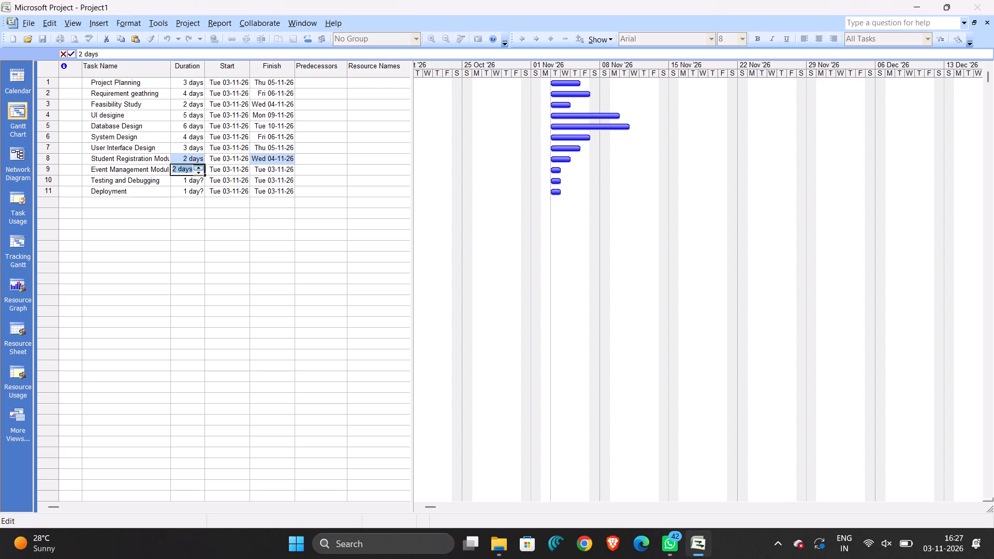
click(185, 181)
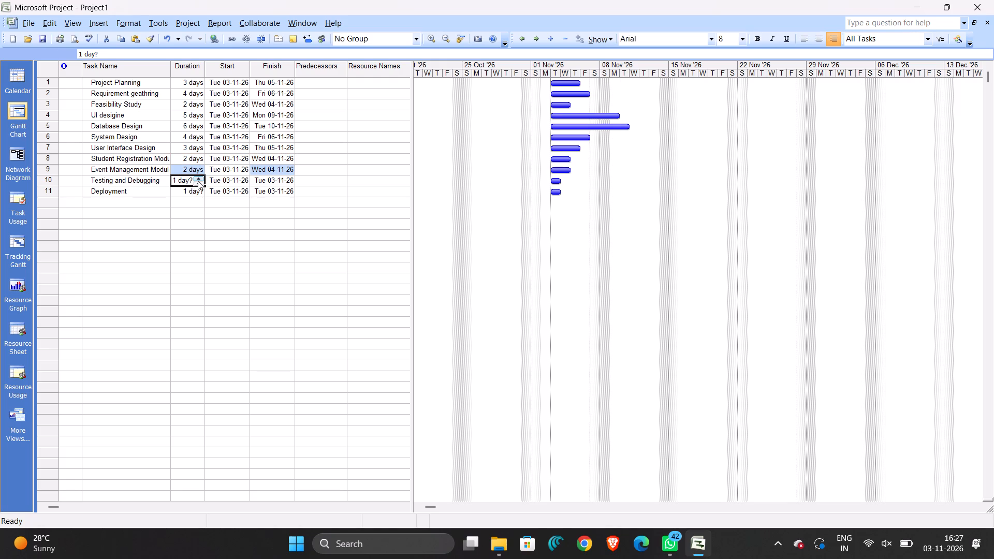
double_click(198, 181)
click(192, 188)
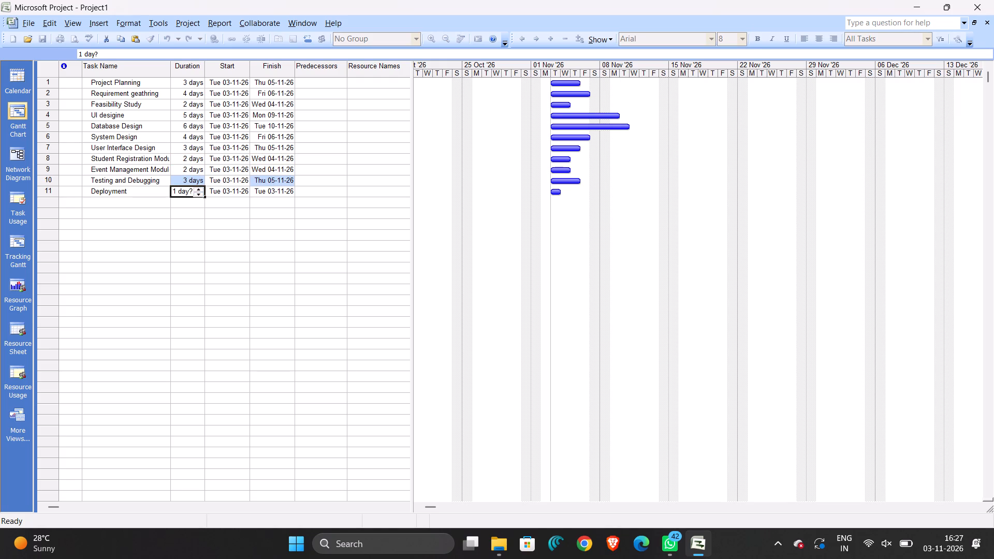
click(312, 225)
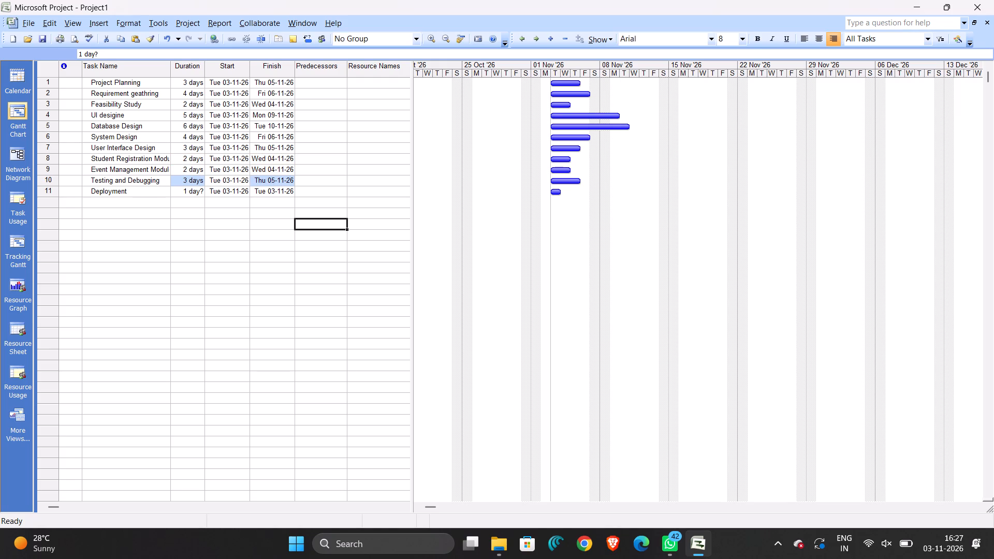
Link all eleven tasks, from Project Planning through Deployment, one after another in a single predecessor chain.
drag(44, 78, 61, 42)
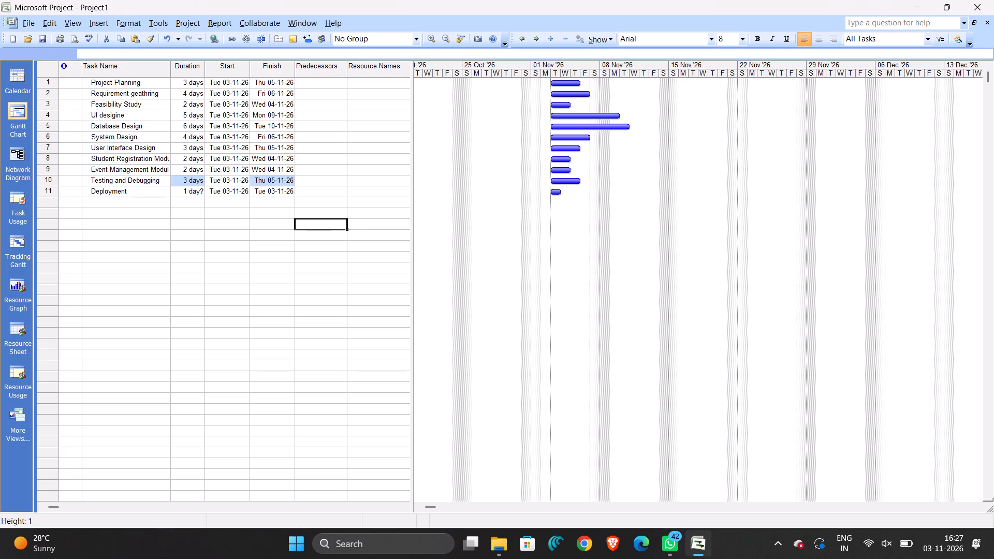
drag(61, 42, 67, 77)
drag(85, 83, 286, 188)
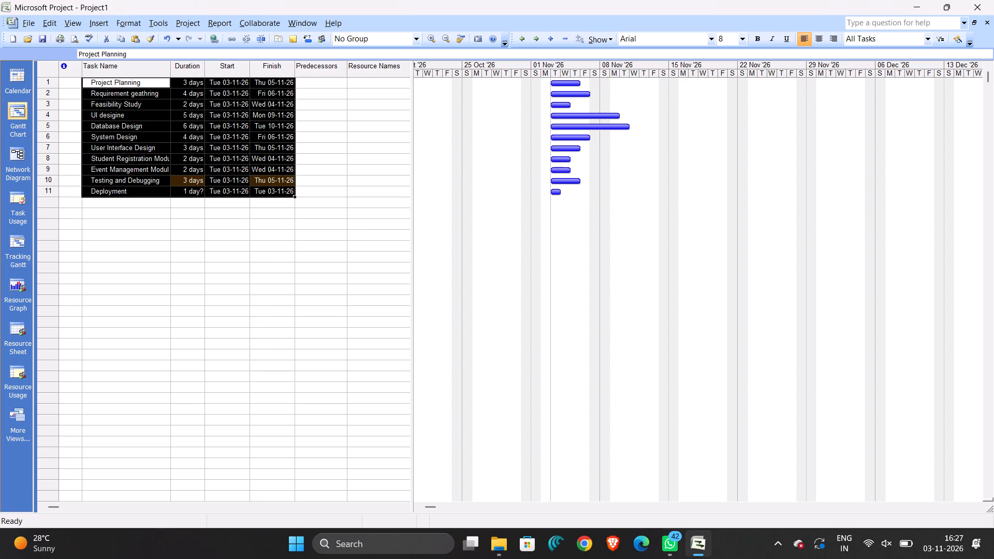
click(237, 37)
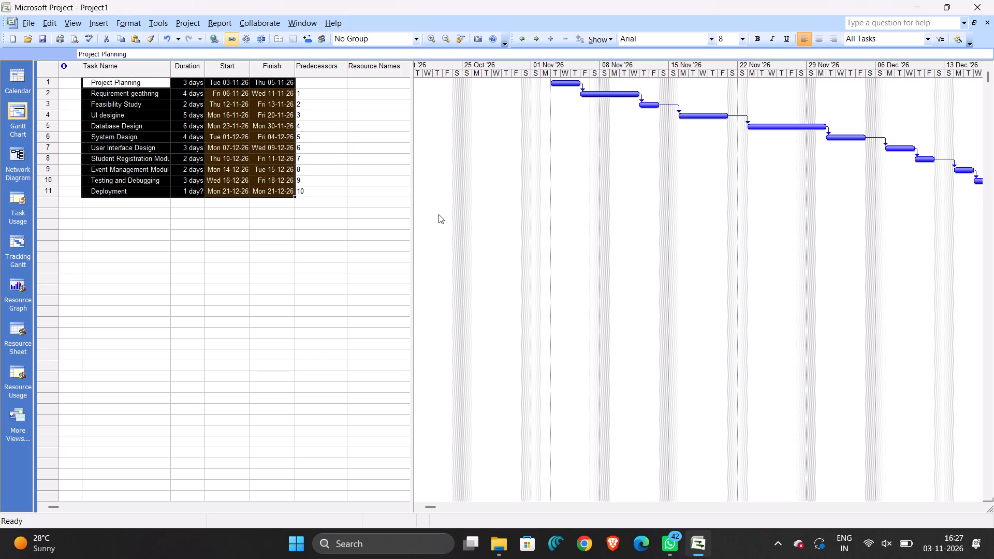
Look over the linked task bars in the Gantt chart at several time scales, dismissing any accidental task move.
scroll(438, 214, up, 1)
ctrl+scroll(639, 229, down, 4)
ctrl+scroll(639, 229, up, 1)
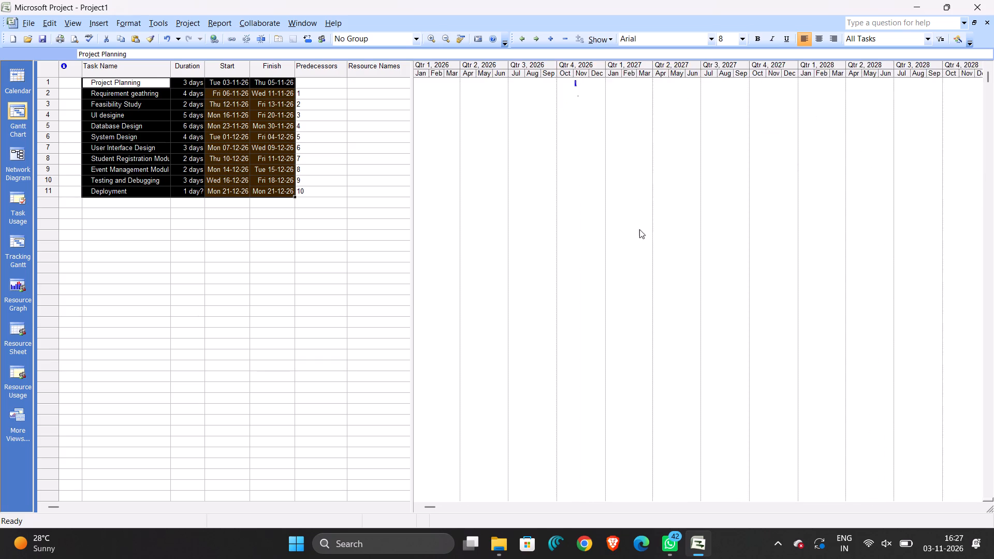
ctrl+scroll(639, 229, up, 3)
ctrl+scroll(639, 229, down, 2)
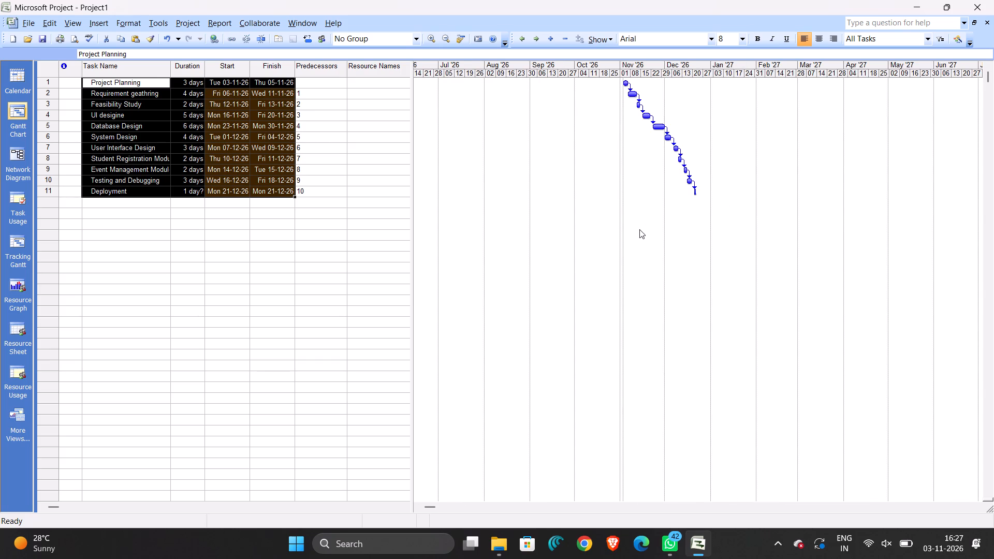
ctrl+scroll(639, 229, up, 1)
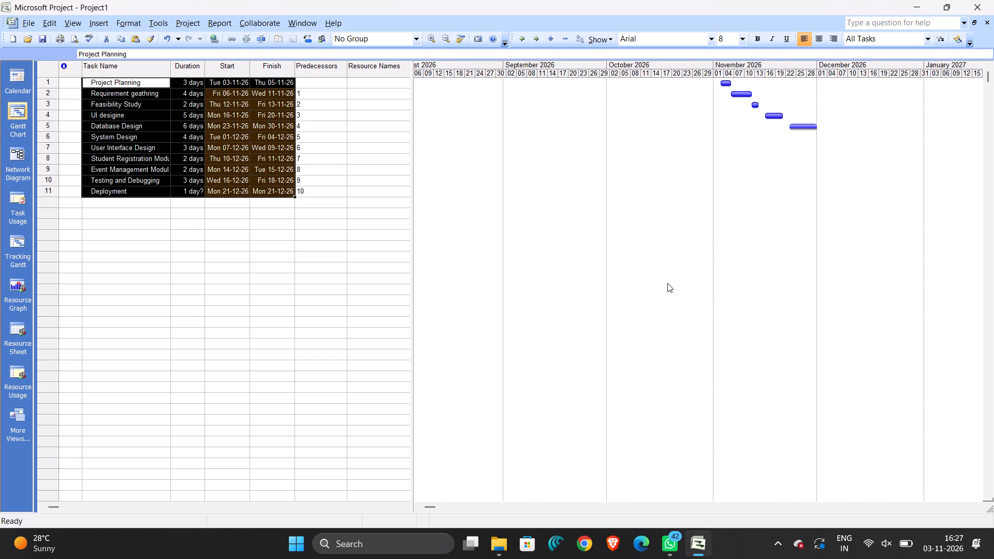
drag(558, 399, 460, 408)
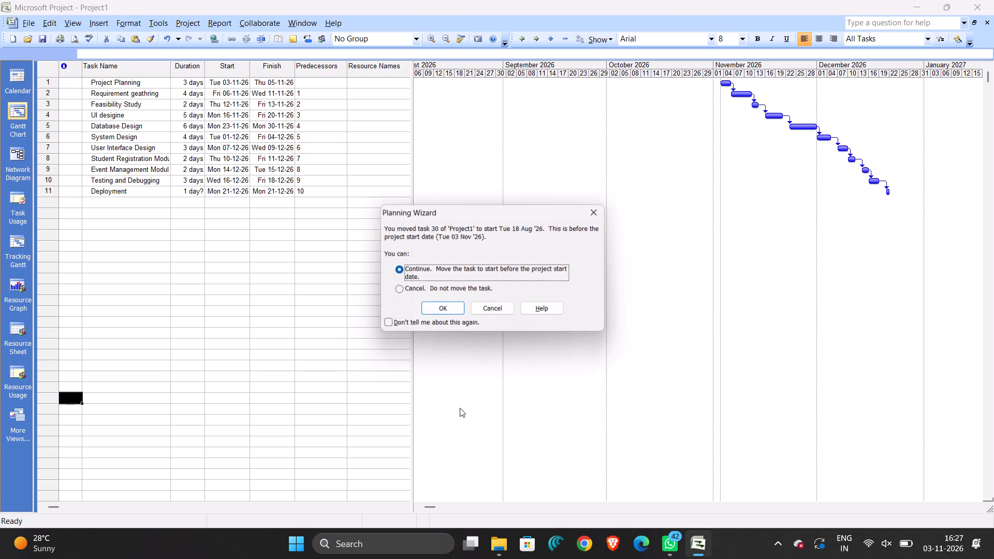
double_click(605, 217)
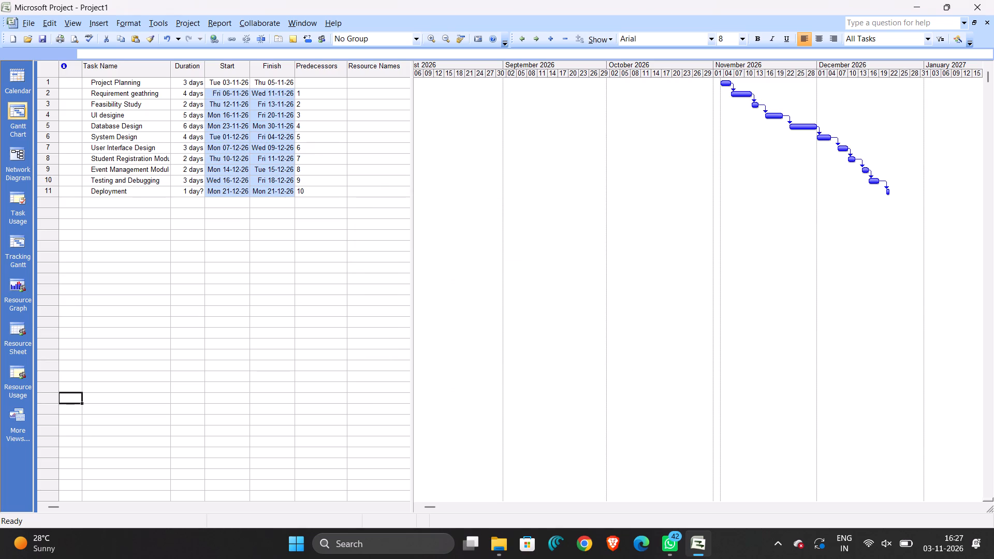
Open the project information and bring up the available base calendars for the project.
click(197, 22)
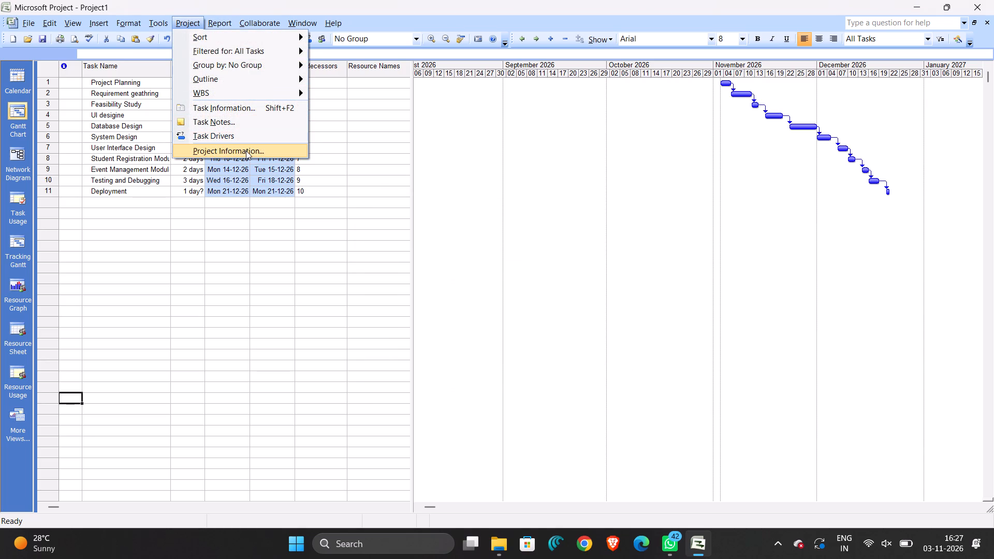
click(246, 151)
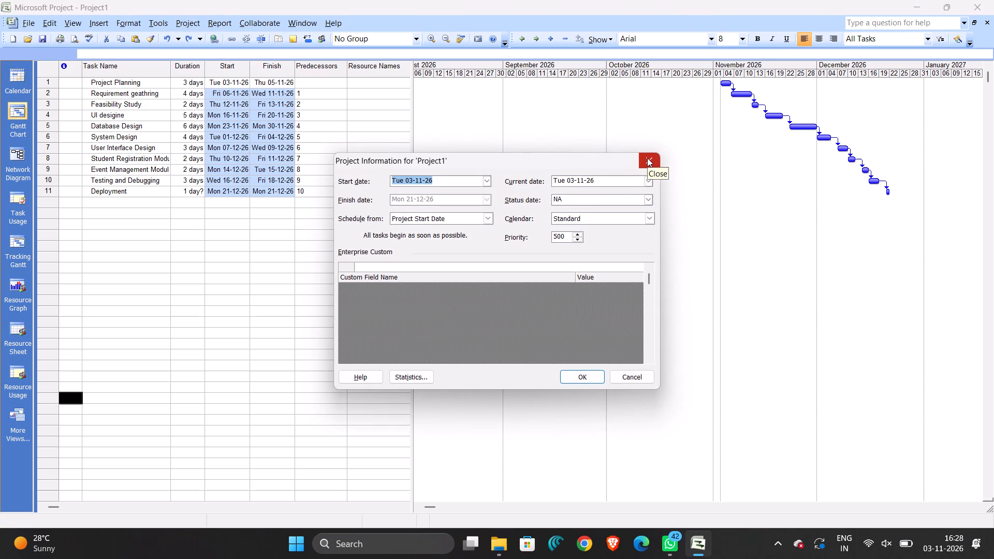
click(602, 218)
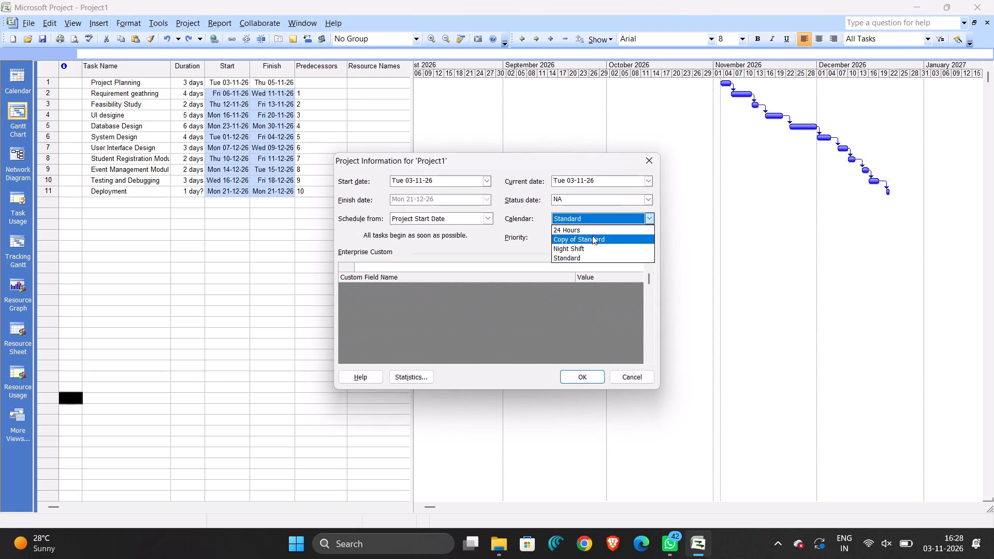
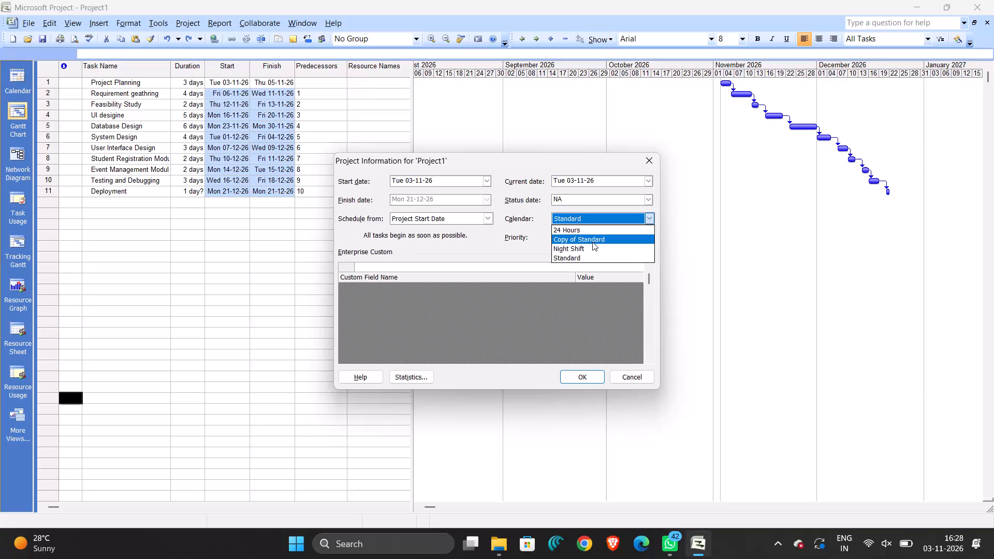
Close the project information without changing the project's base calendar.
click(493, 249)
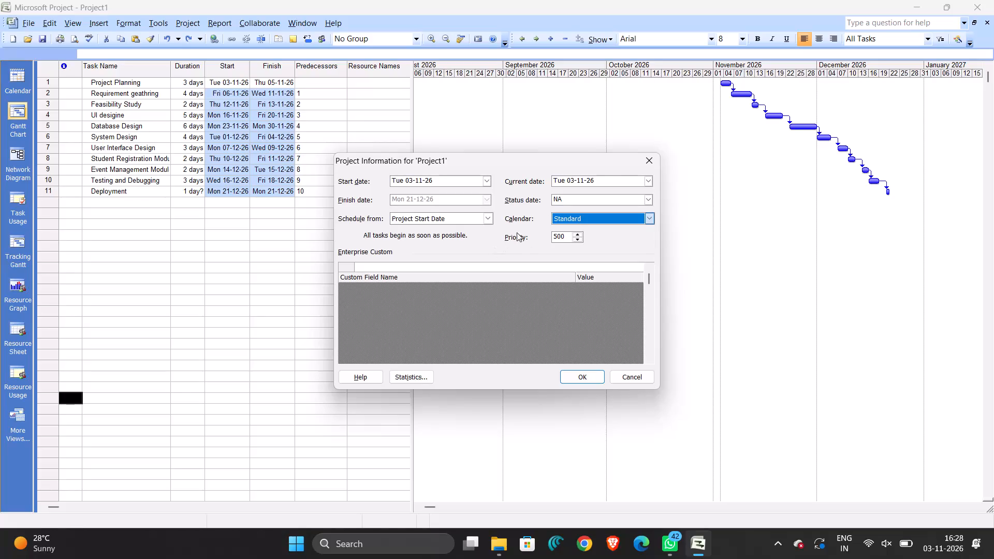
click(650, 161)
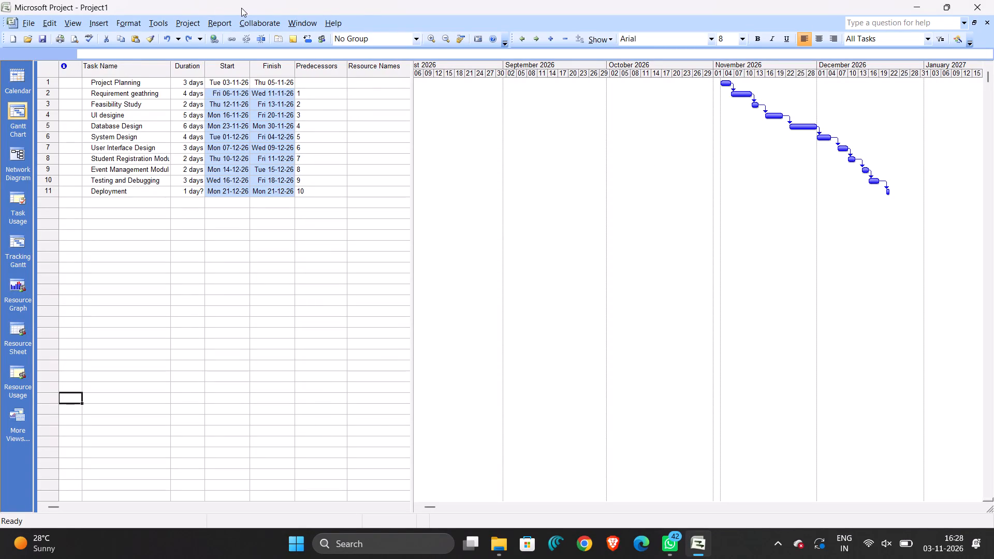
Create a base calendar named Calendar 1 as a copy of the Standard calendar, and leave the working time settings.
click(161, 25)
click(210, 105)
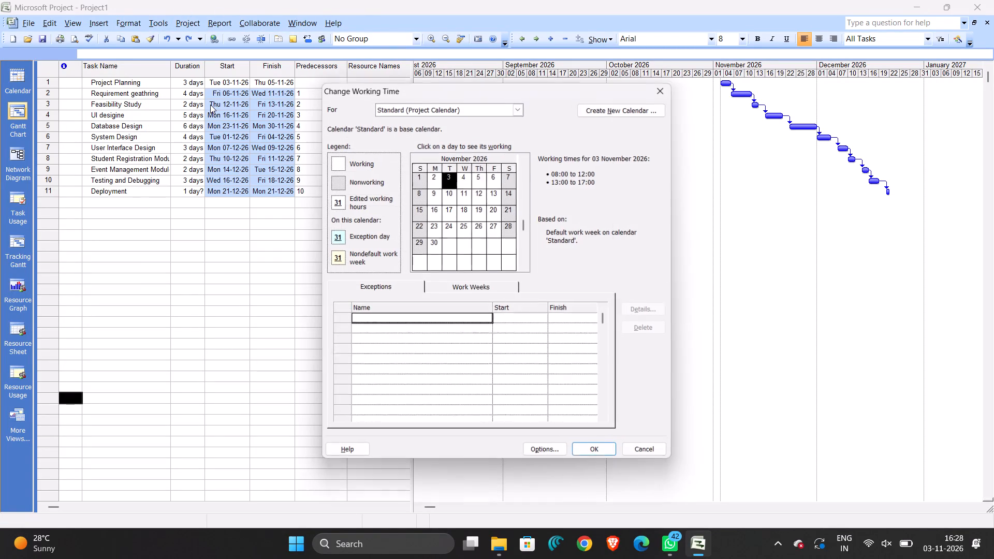
click(481, 287)
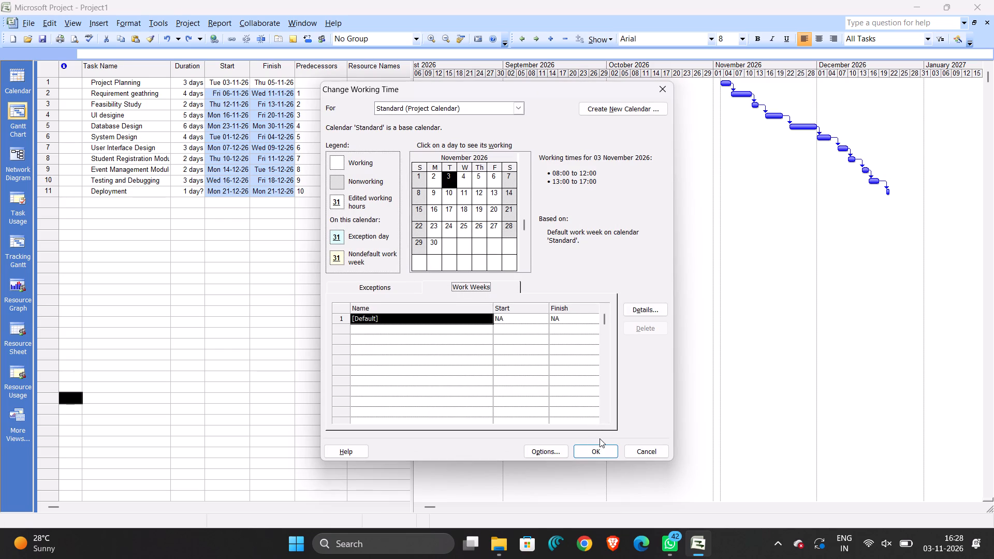
click(622, 113)
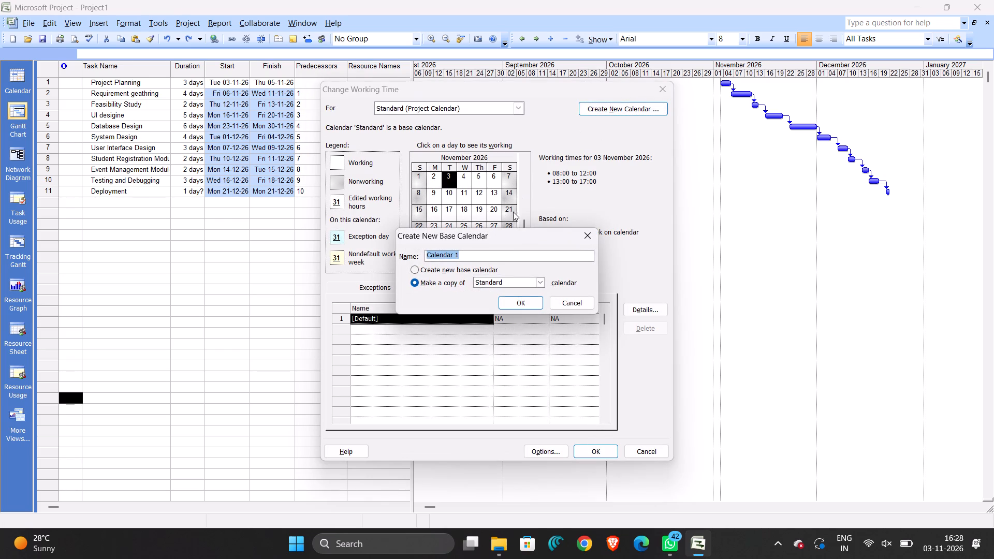
click(510, 258)
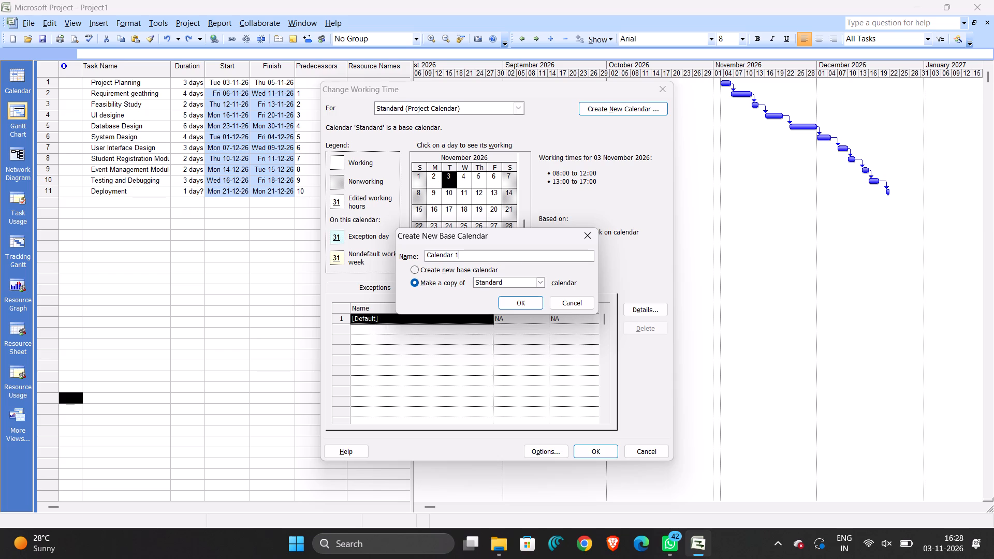
key(Return)
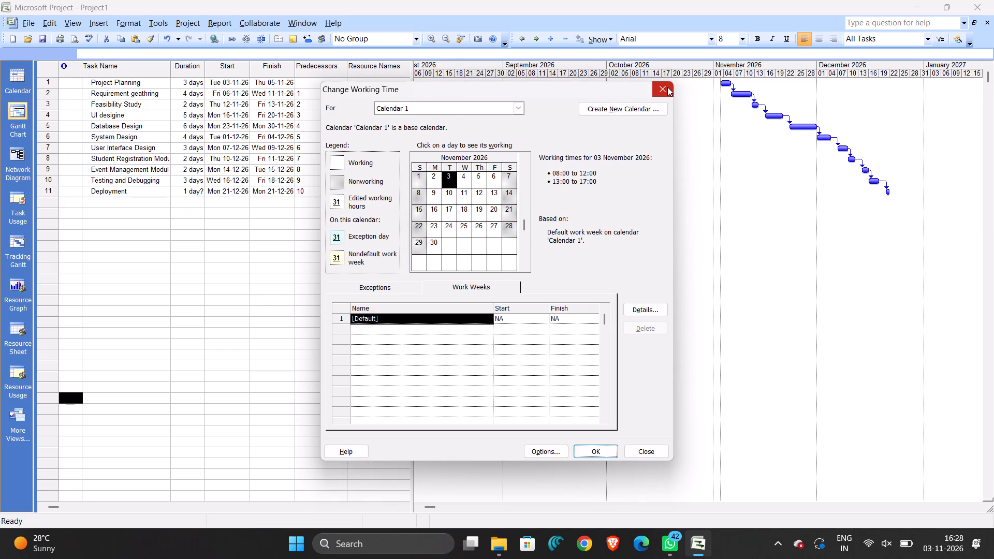
click(667, 87)
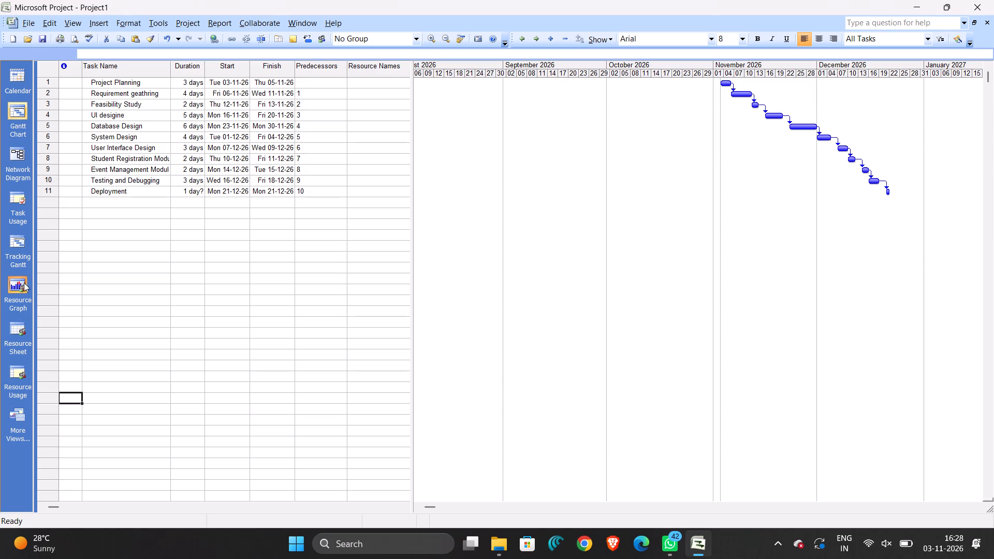
In the resource sheet, add the note "tester test all bugs and tell developer" to the tester resource.
click(24, 332)
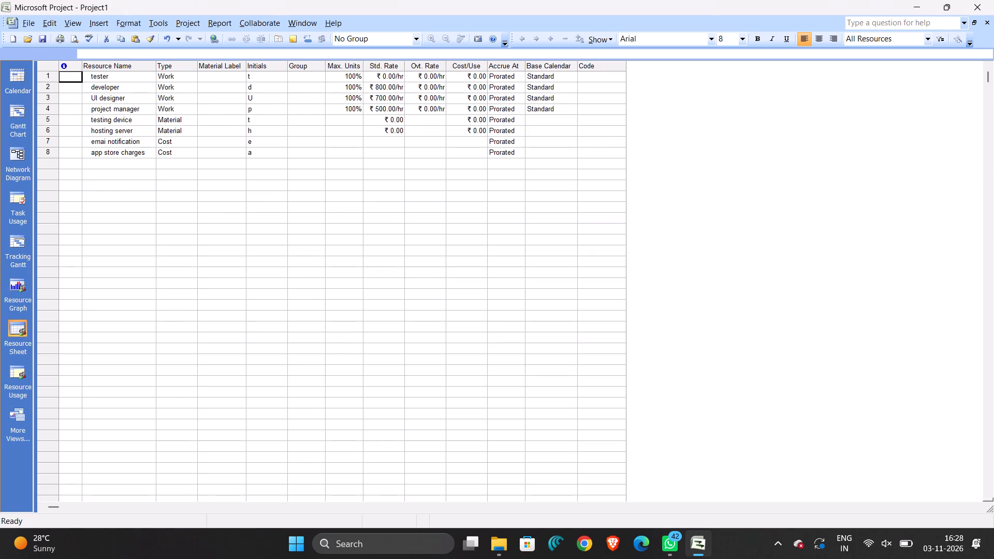
scroll(118, 93, up, 3)
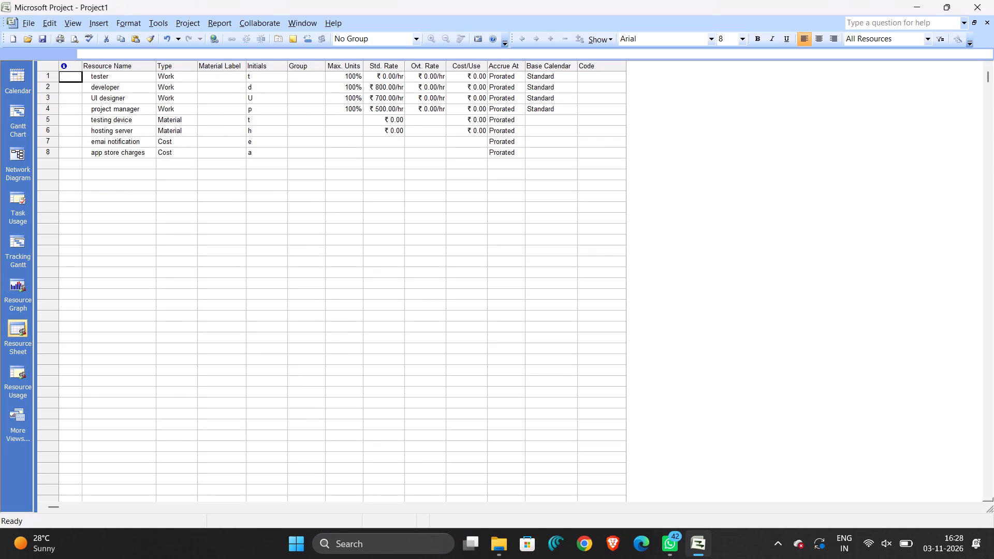
triple_click(108, 76)
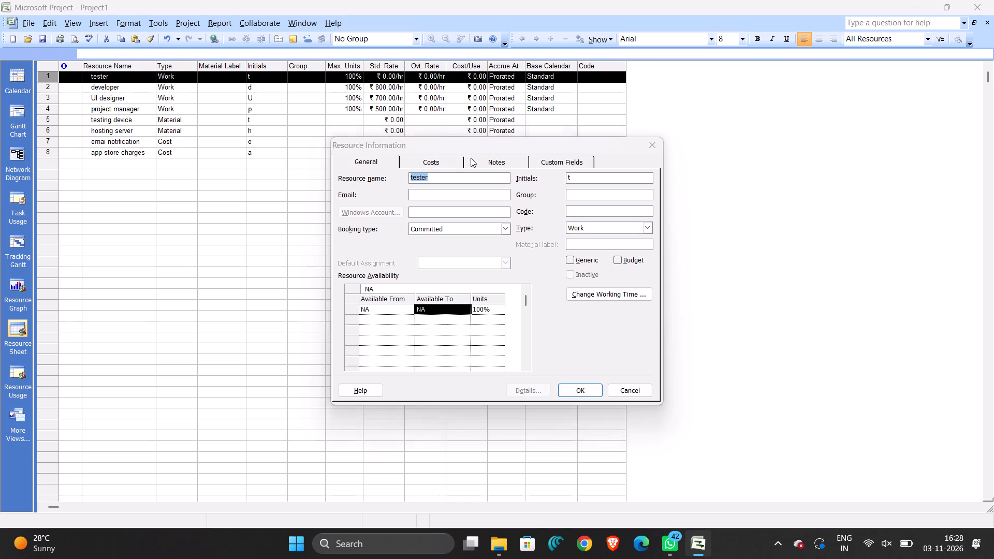
click(496, 161)
click(445, 269)
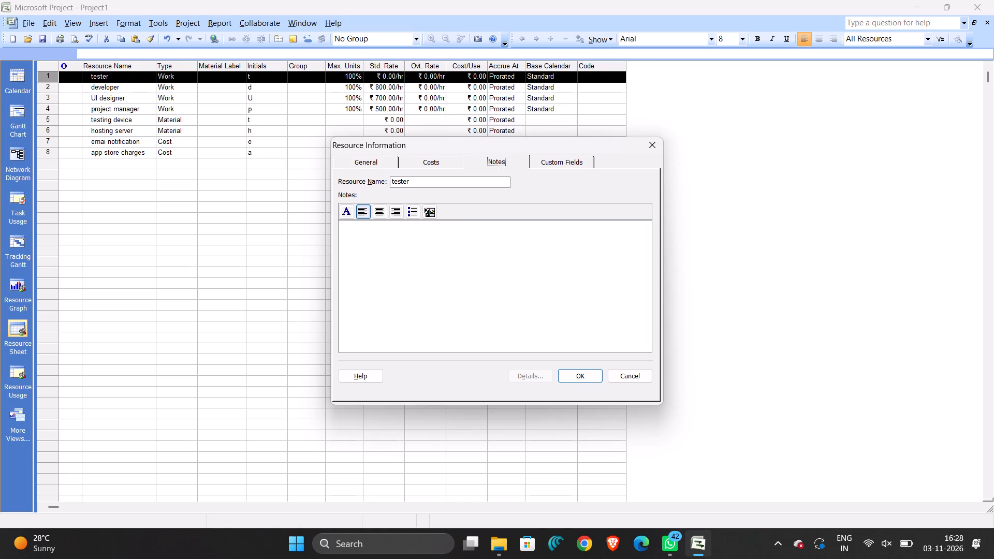
text(teste)
text(r)
key(space)
text(anali)
key(BackSpace)
key(BackSpace)
key(BackSpace)
key(BackSpace)
key(BackSpace)
text(test all)
key(space)
text(bugs and)
key(space)
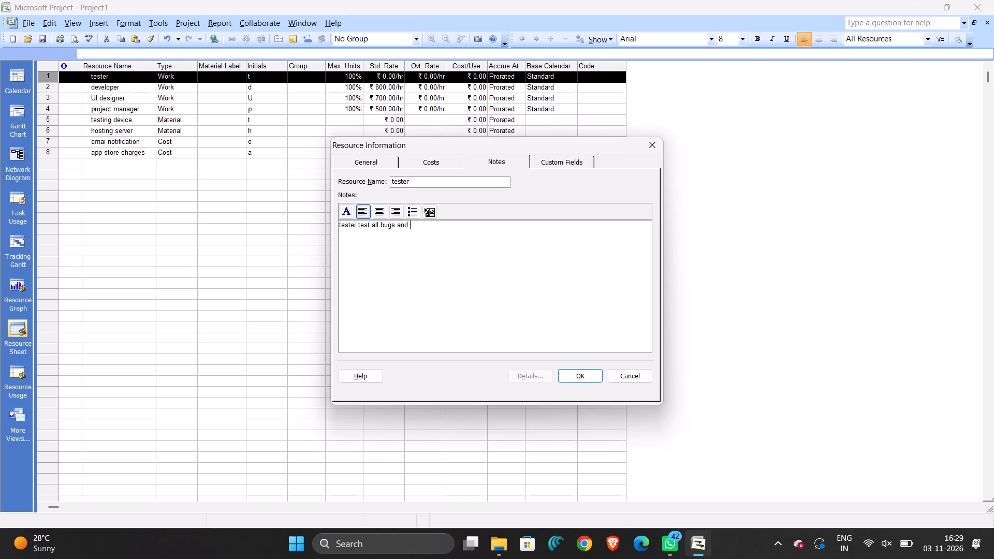
text(tell)
key(space)
text(developer)
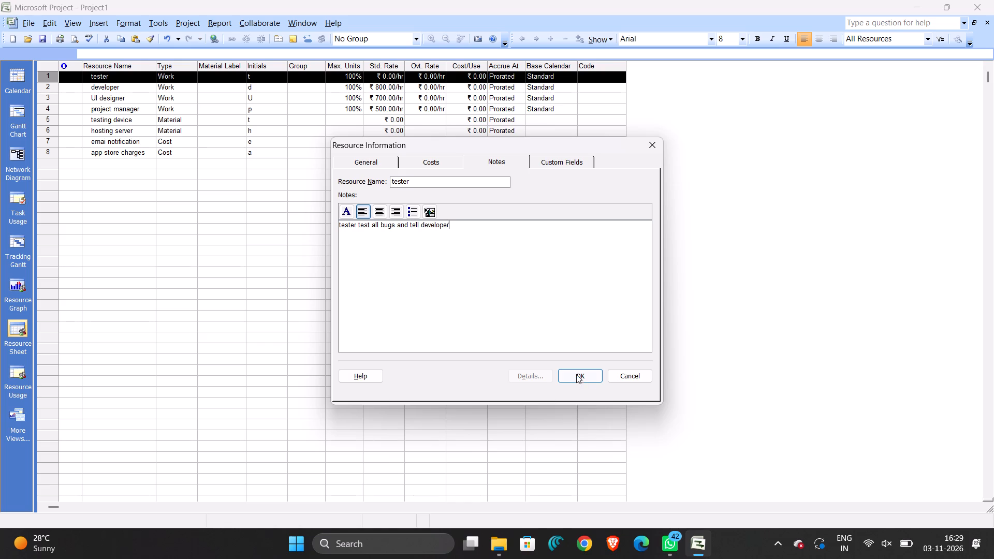
click(576, 377)
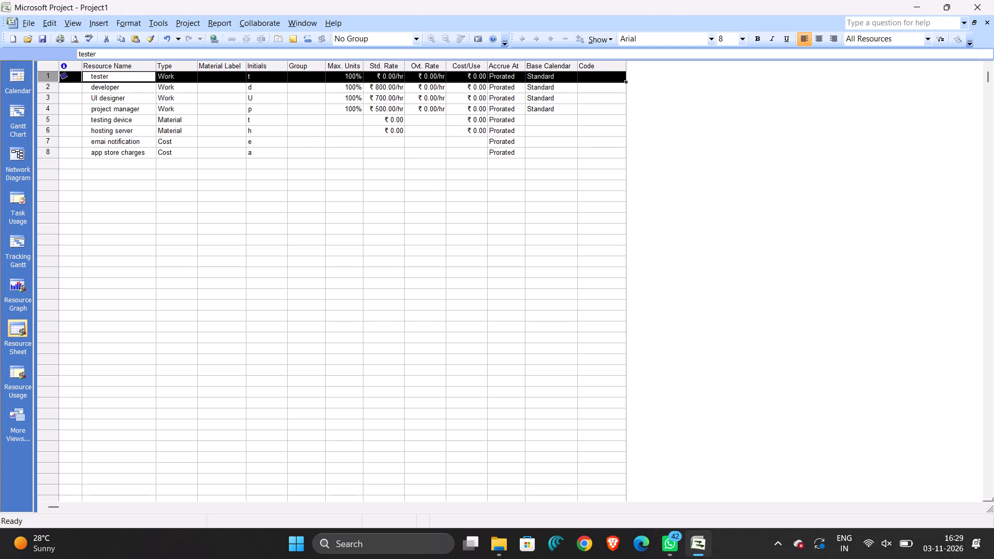
Add the note "developer build the frunt parte" to the developer resource.
click(112, 91)
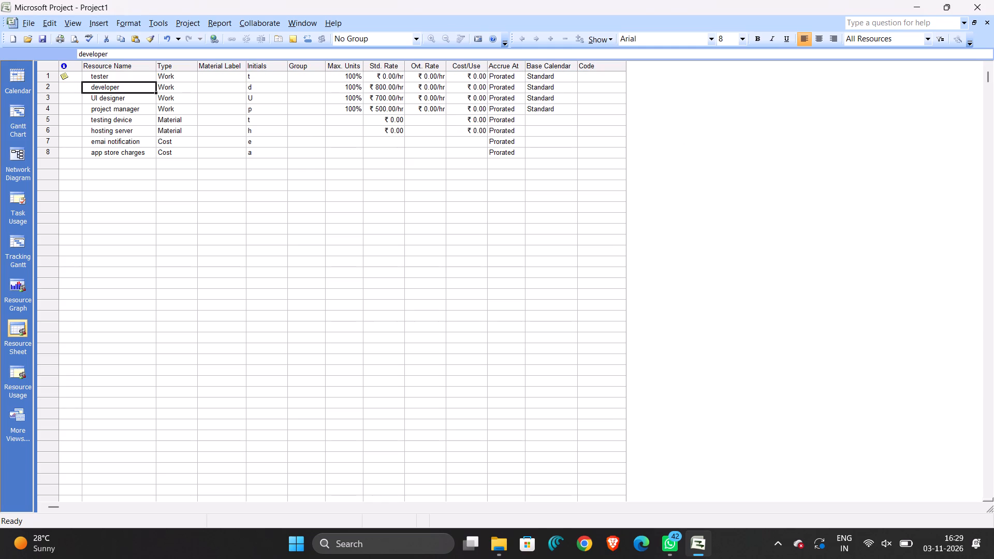
double_click(109, 90)
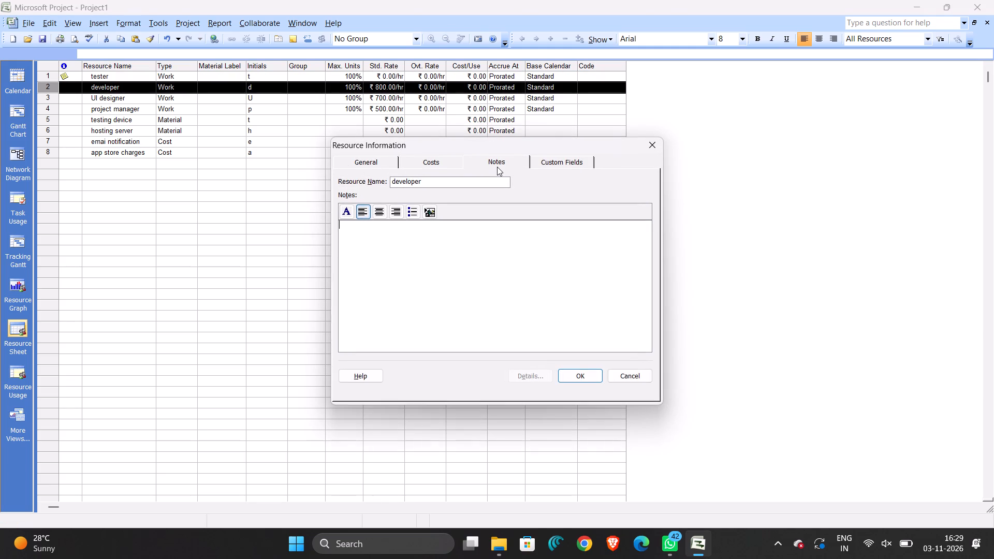
click(497, 167)
click(497, 160)
key(g)
key(BackSpace)
text(developer)
key(space)
text(build the frunt part)
key(e)
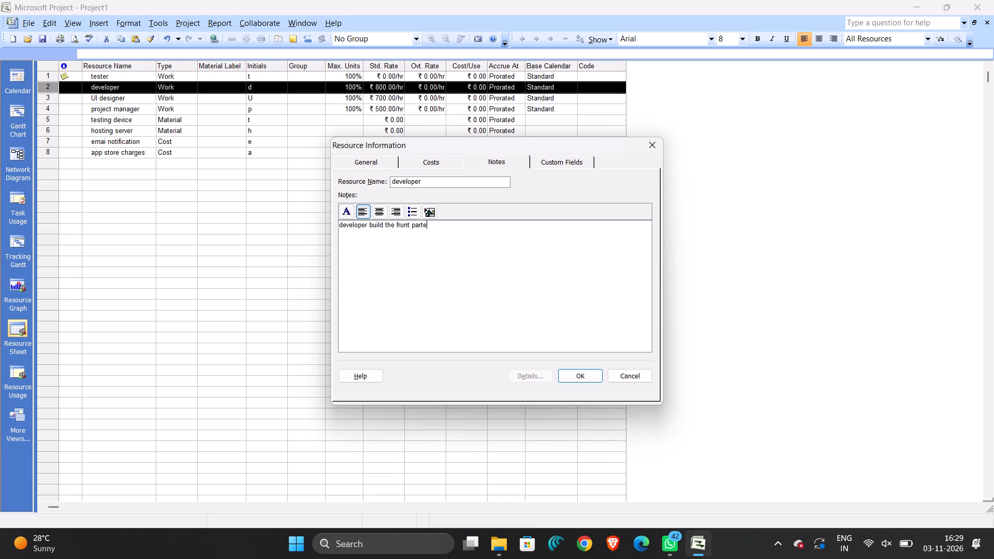
click(569, 372)
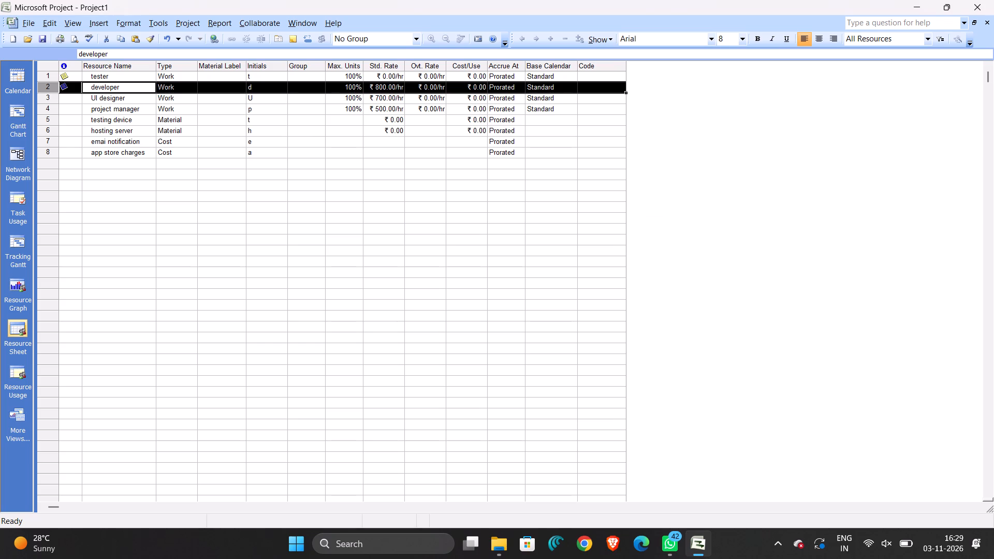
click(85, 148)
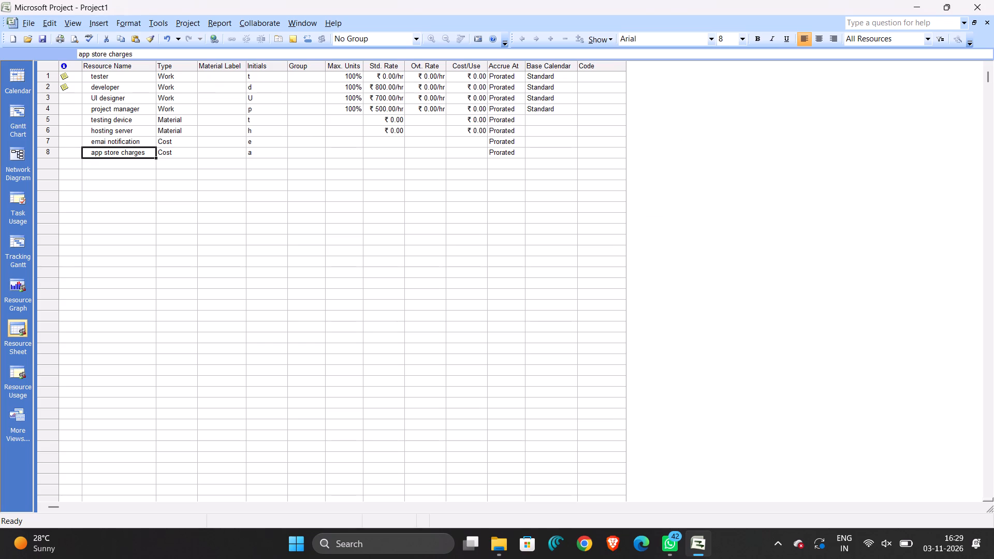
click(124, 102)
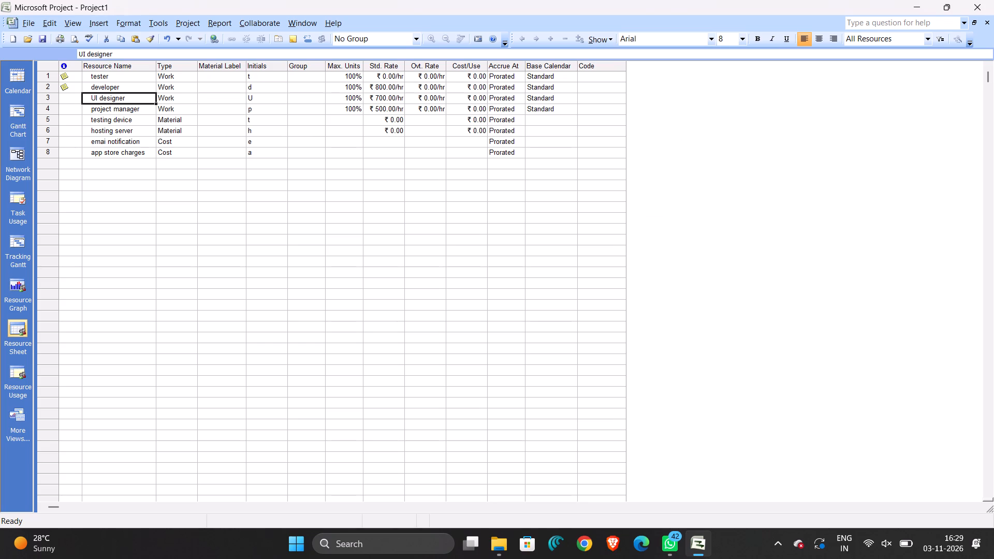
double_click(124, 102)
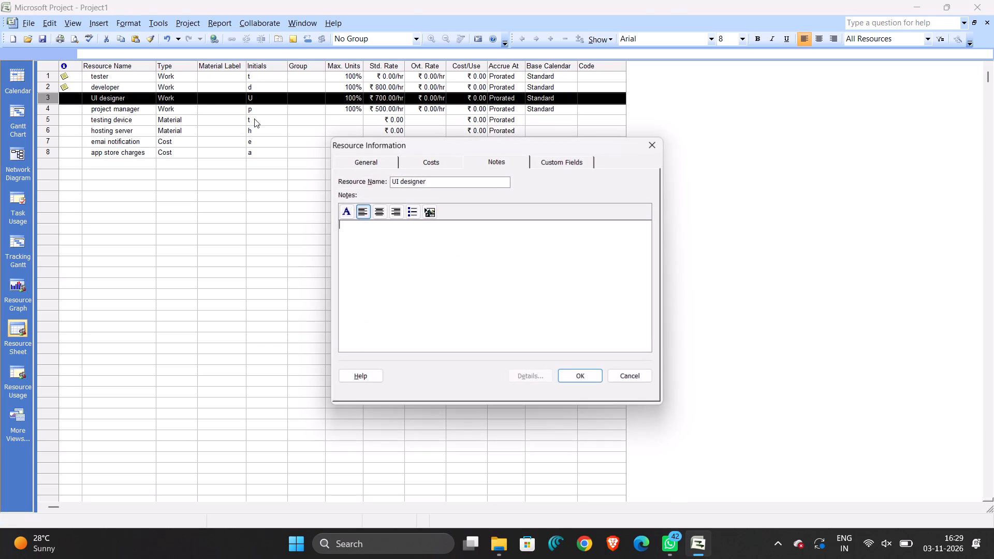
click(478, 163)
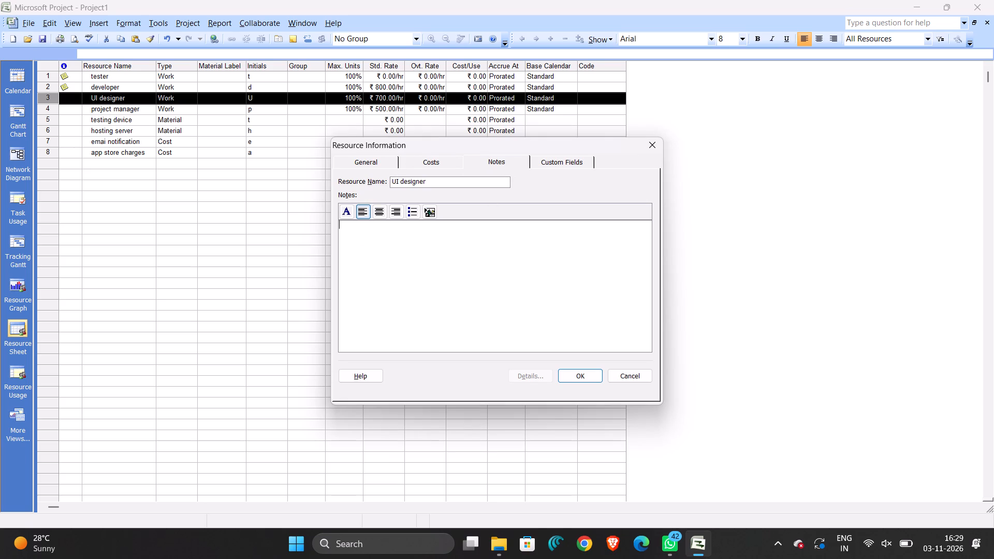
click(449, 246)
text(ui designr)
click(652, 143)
In the Gantt Chart view, insert a Cost column titled 120000 before the Task Name column.
click(26, 118)
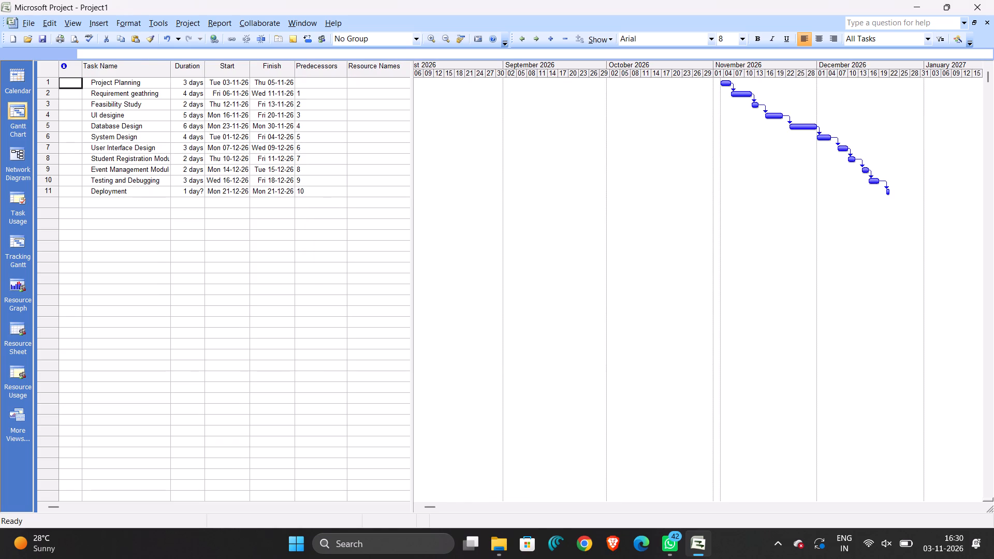
right_click(71, 51)
right_click(71, 51)
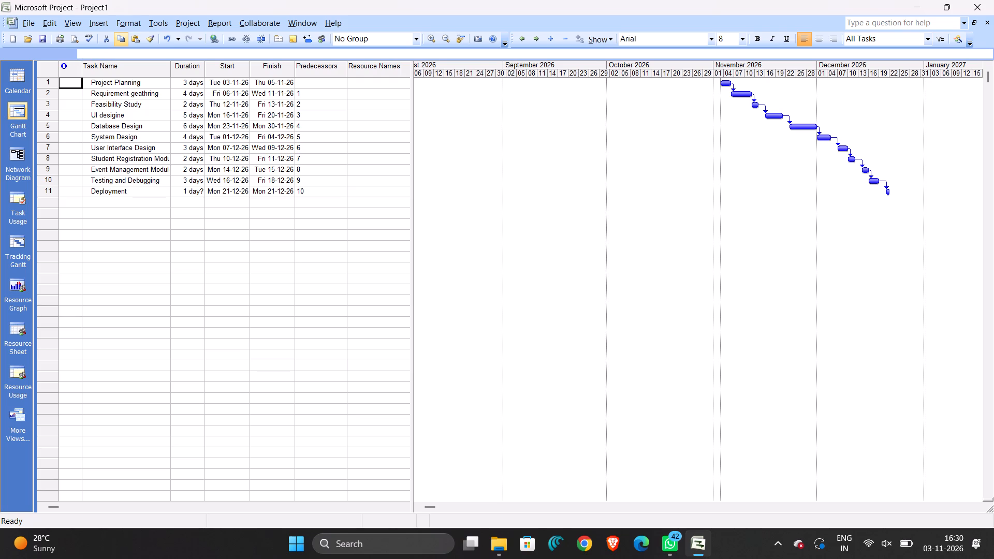
right_click(102, 63)
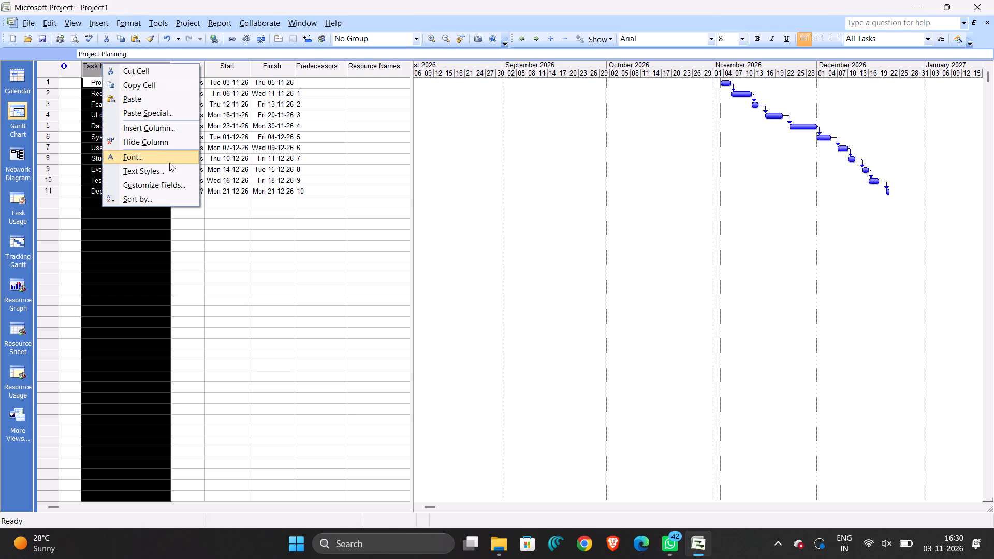
click(171, 129)
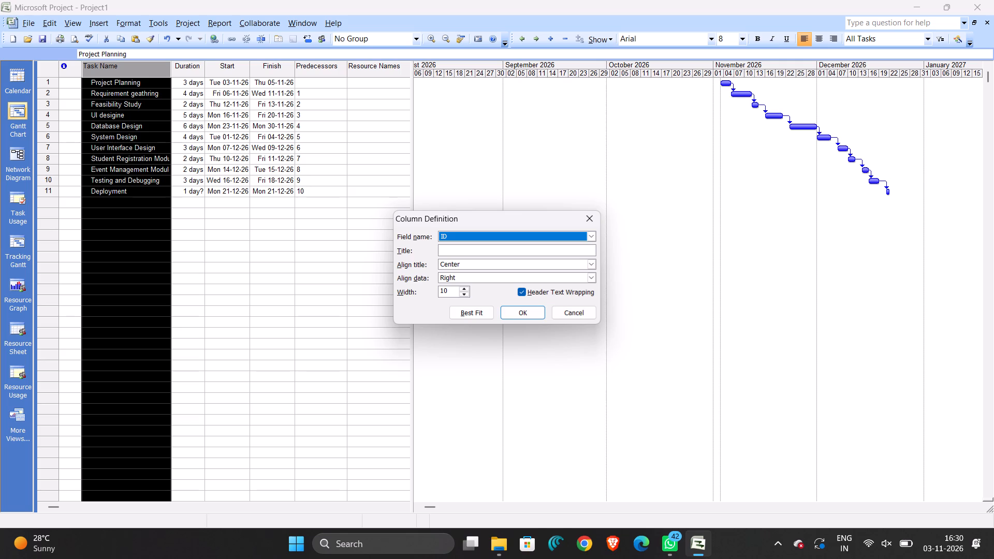
click(482, 265)
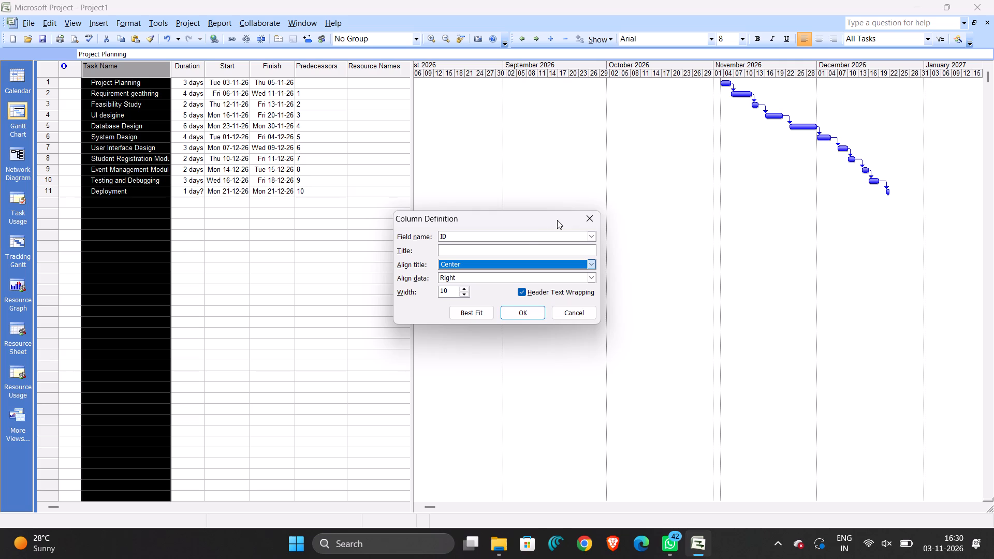
click(531, 238)
key(c)
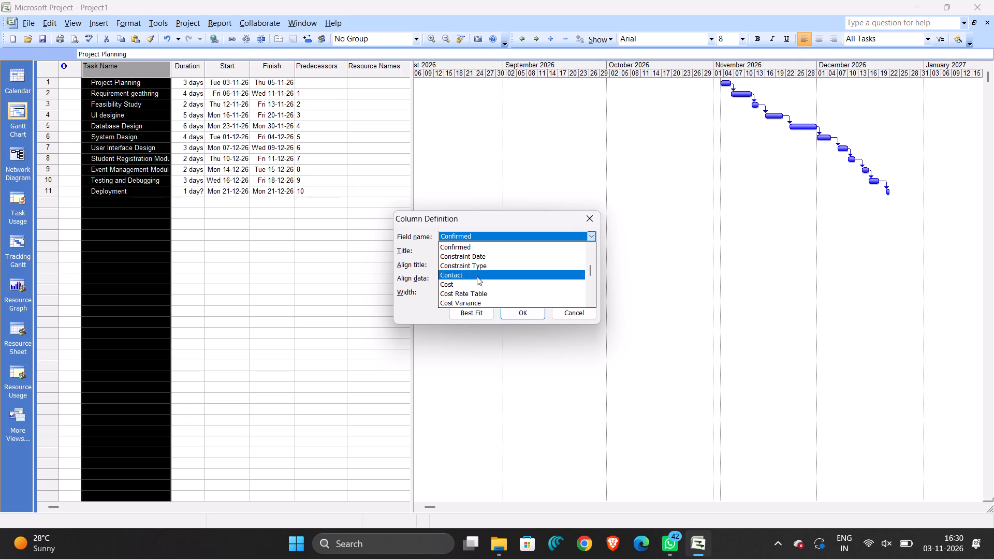
click(477, 282)
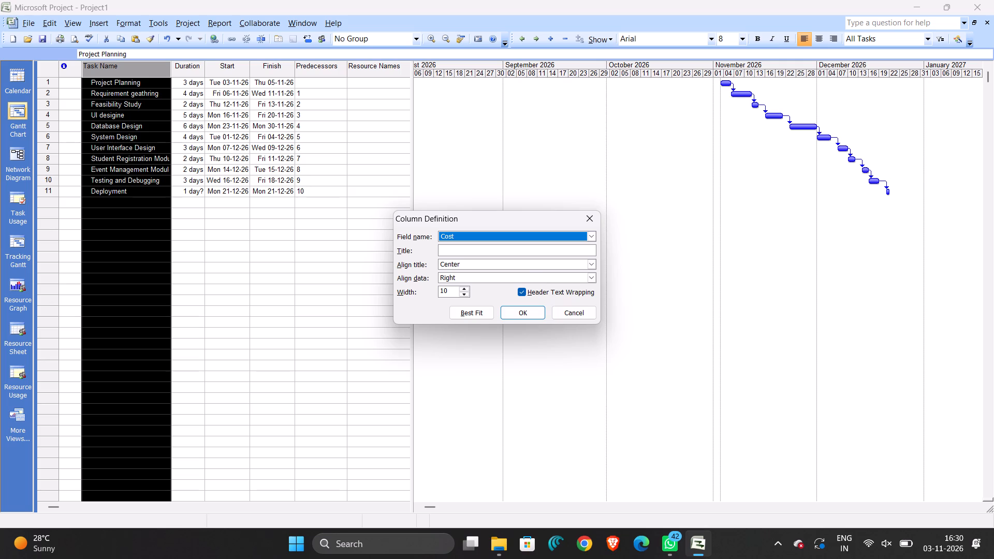
click(502, 251)
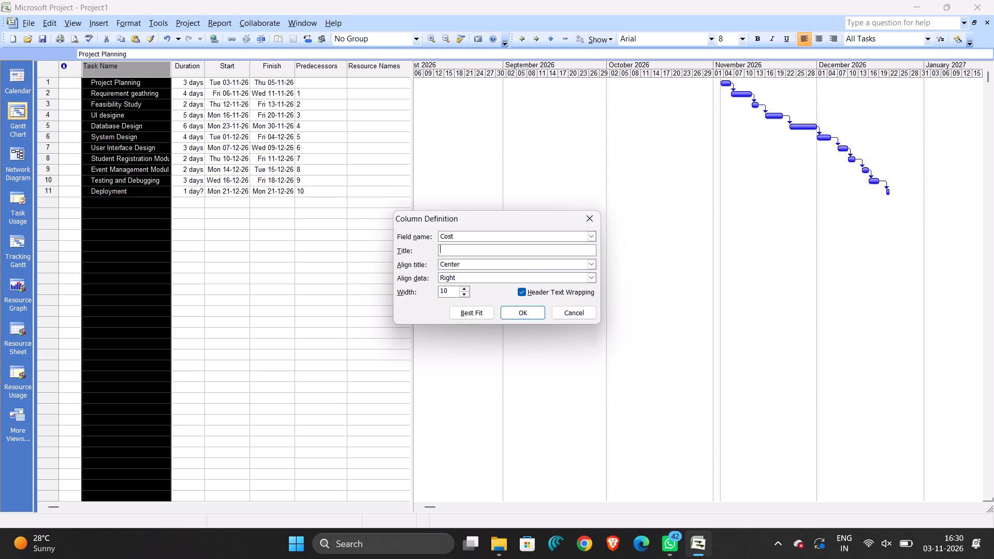
key(1)
text(20)
text(000)
click(520, 314)
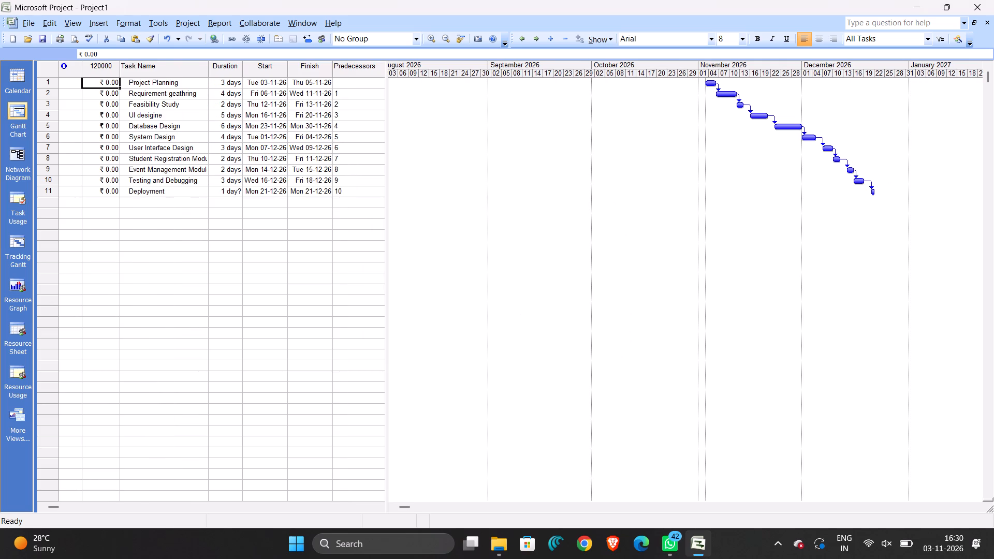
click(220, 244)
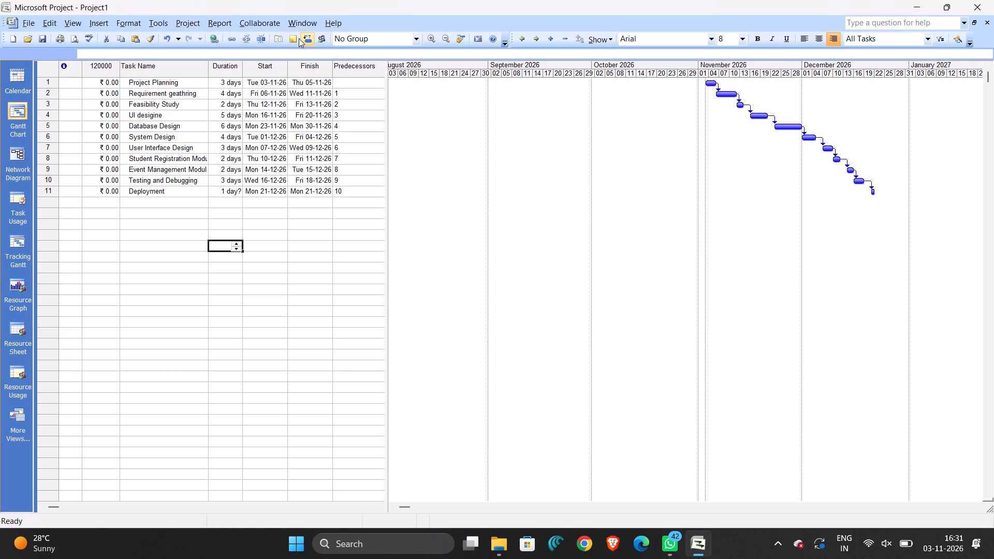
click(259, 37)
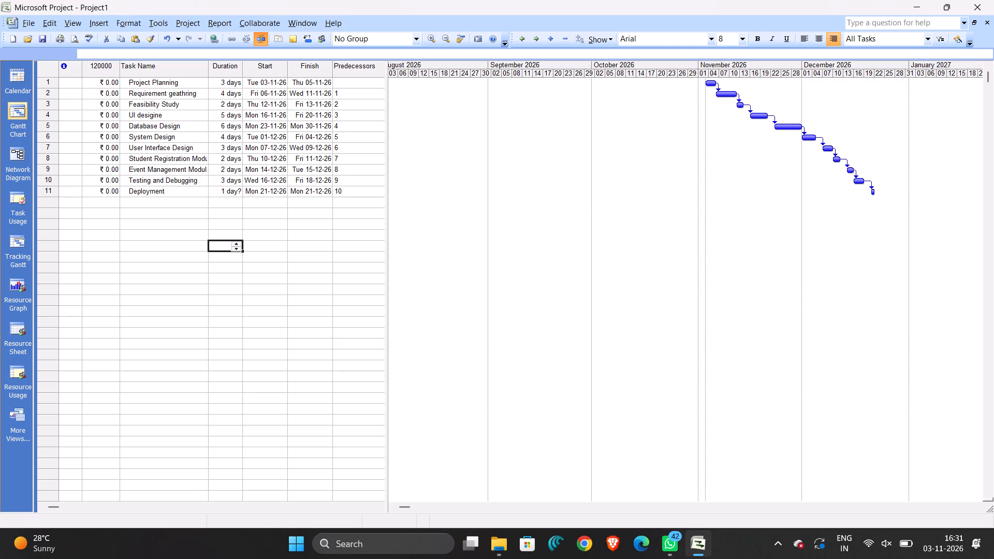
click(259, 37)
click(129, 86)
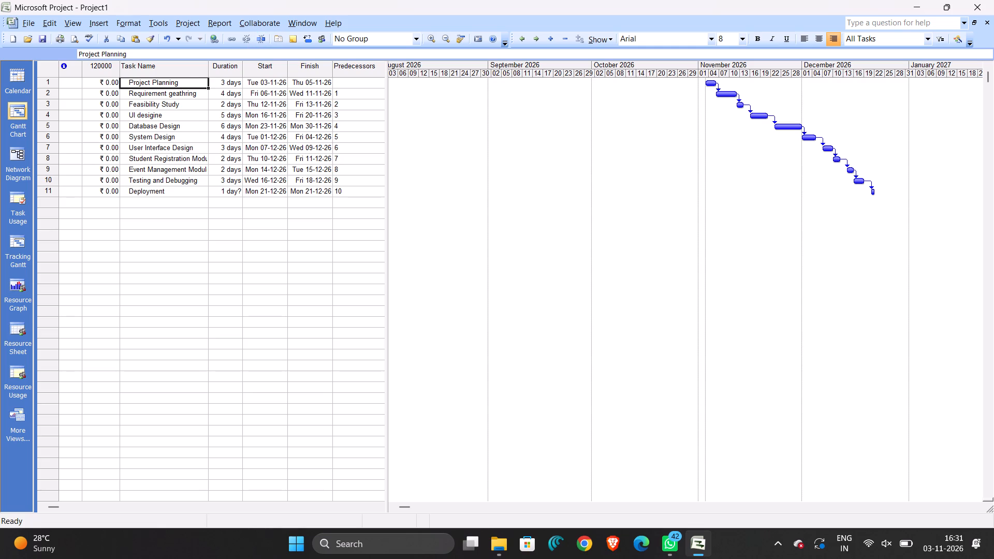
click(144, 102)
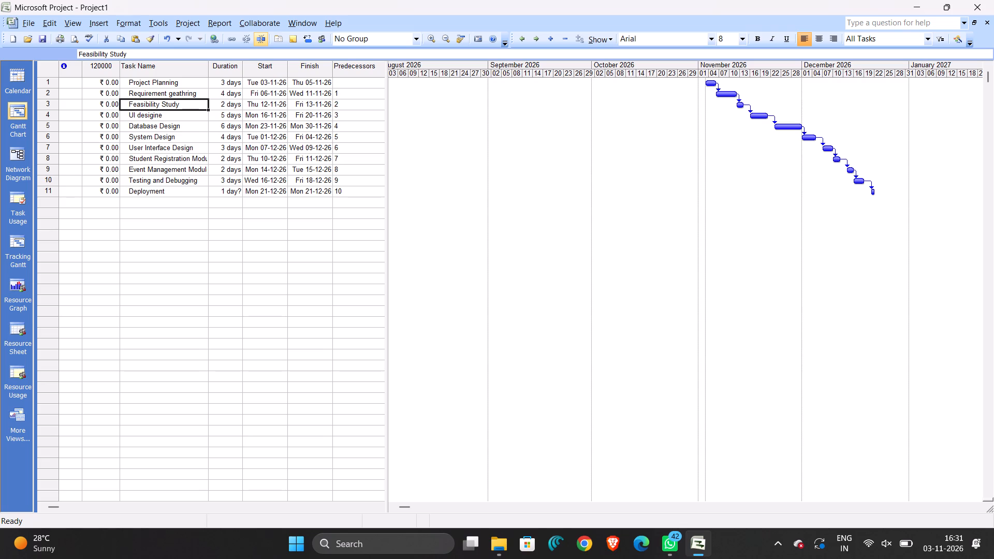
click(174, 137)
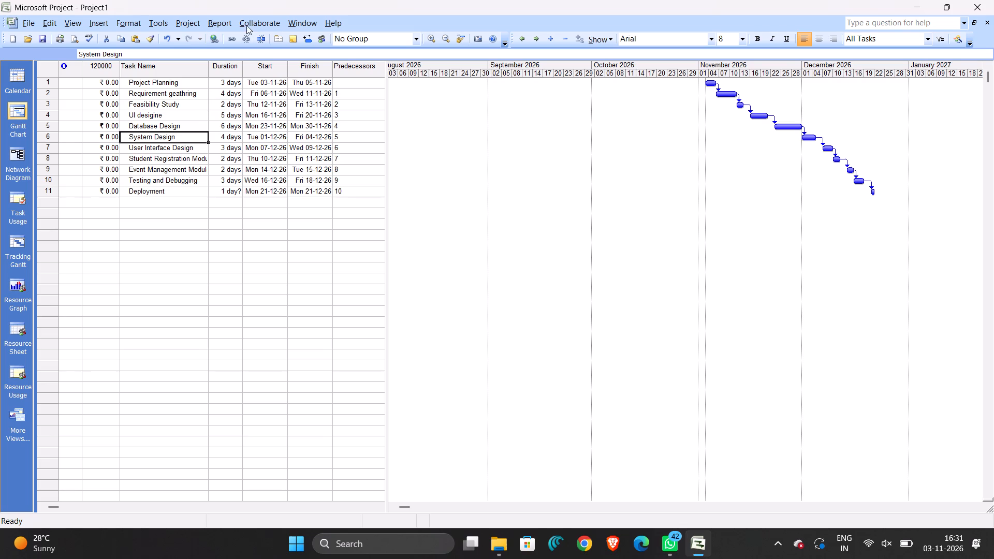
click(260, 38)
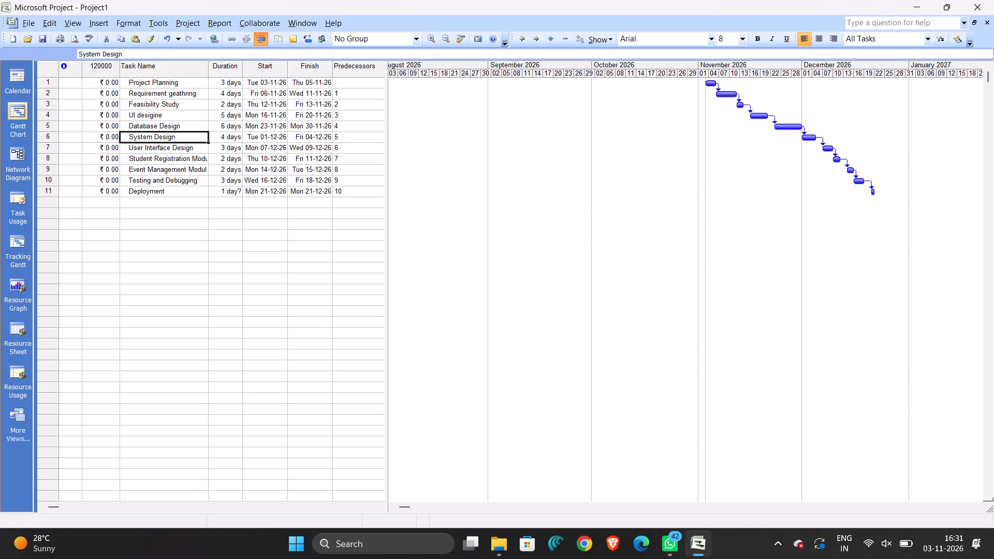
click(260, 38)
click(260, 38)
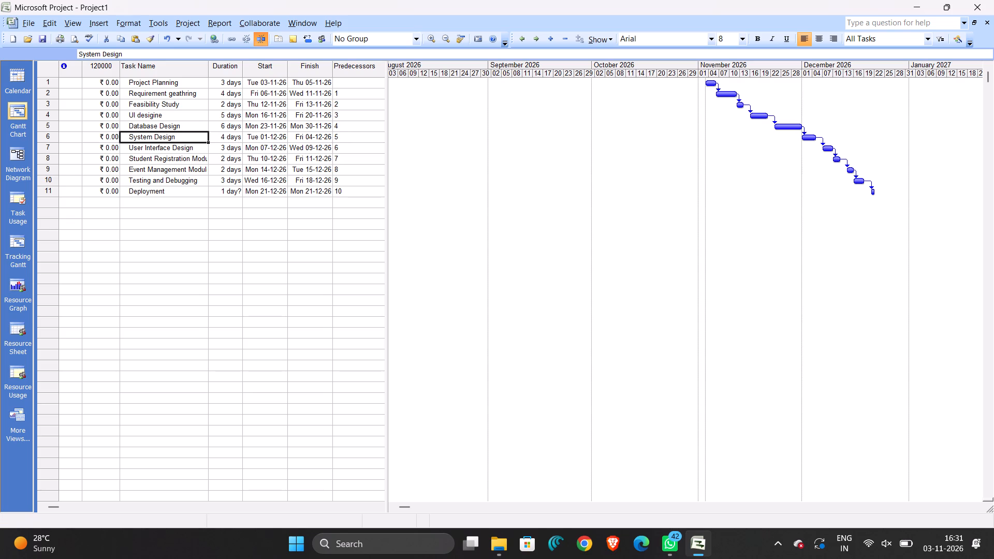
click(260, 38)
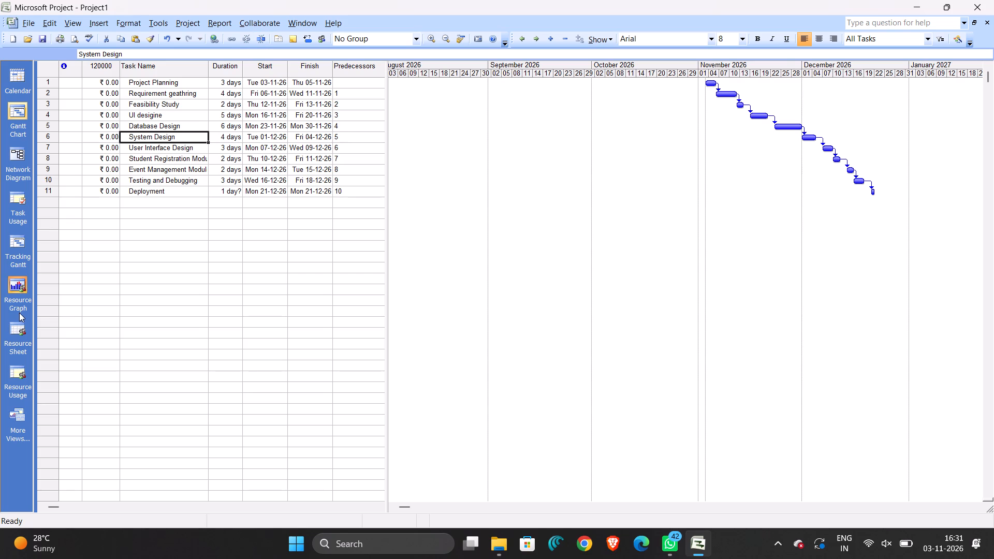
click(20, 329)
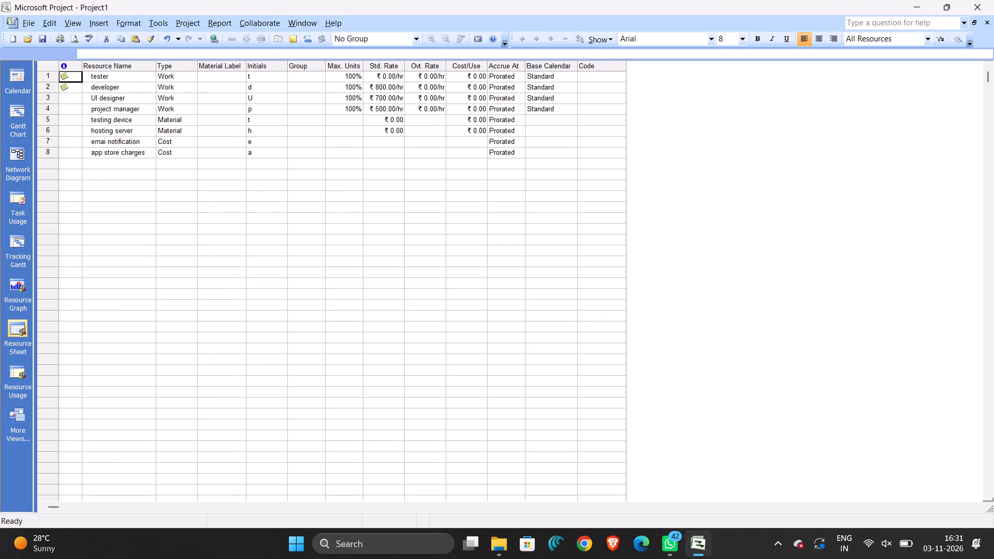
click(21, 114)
Split the Gantt Chart window to show the task form below the task table.
click(298, 18)
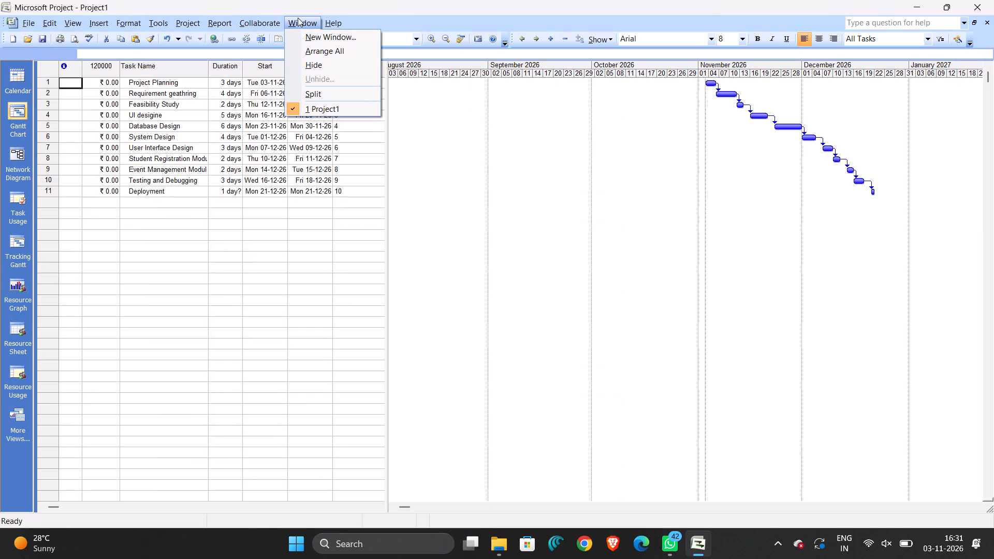
click(326, 93)
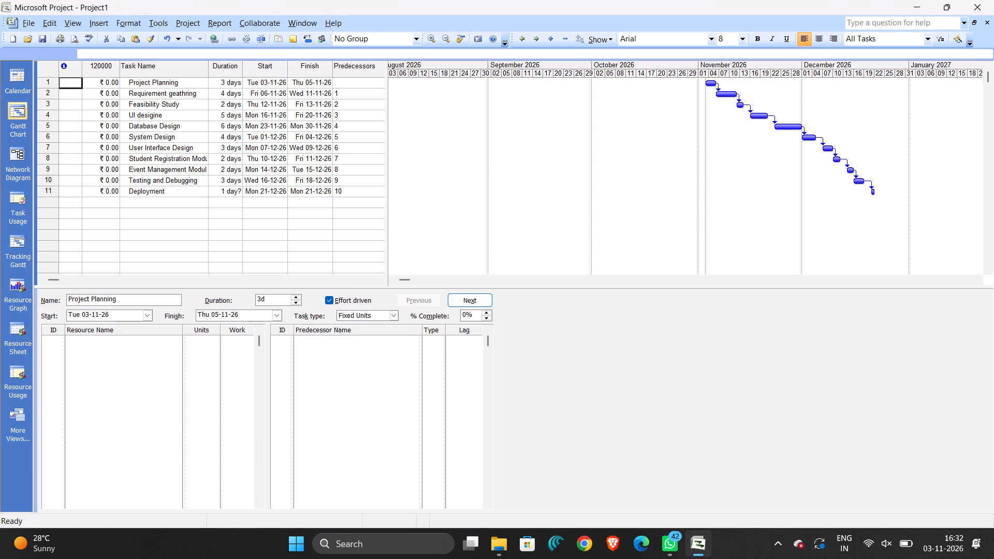
Enter developer as a resource for the Project Planning task, with 100% units and 5 as the work.
click(140, 349)
click(147, 342)
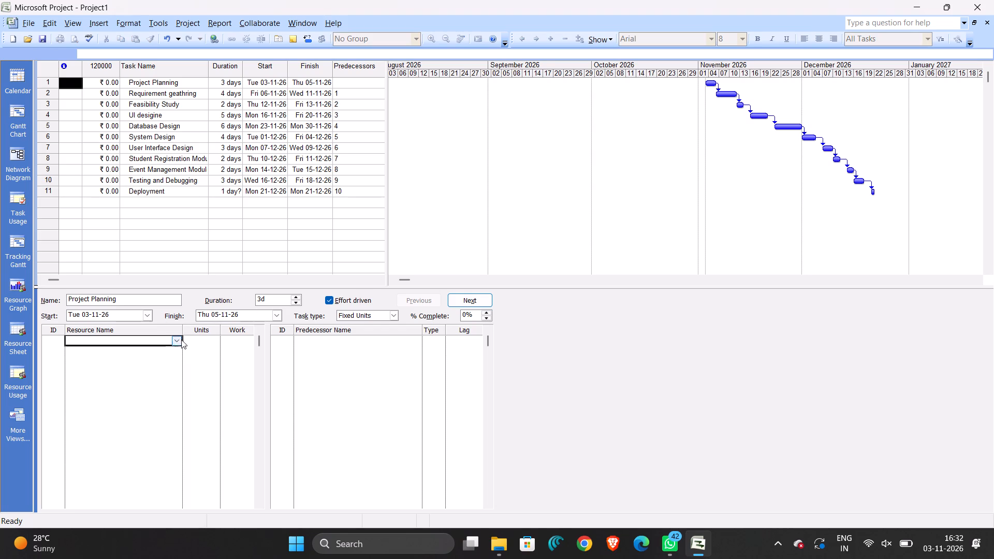
click(182, 340)
click(174, 341)
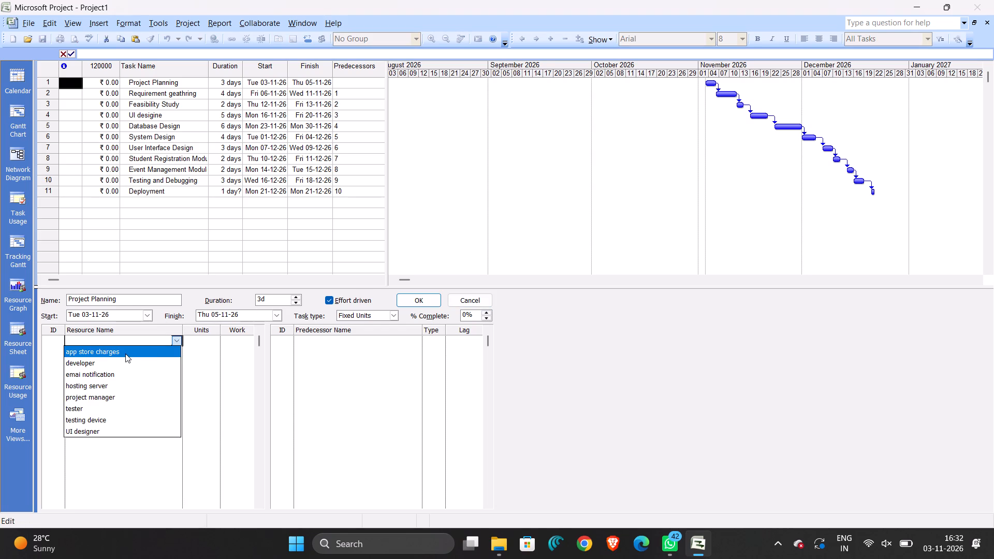
click(123, 362)
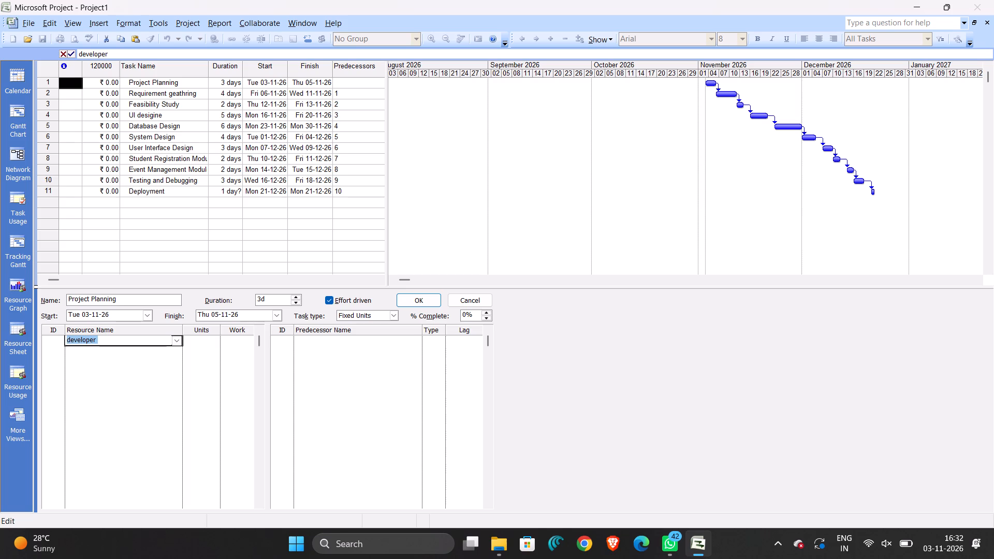
click(206, 342)
click(214, 338)
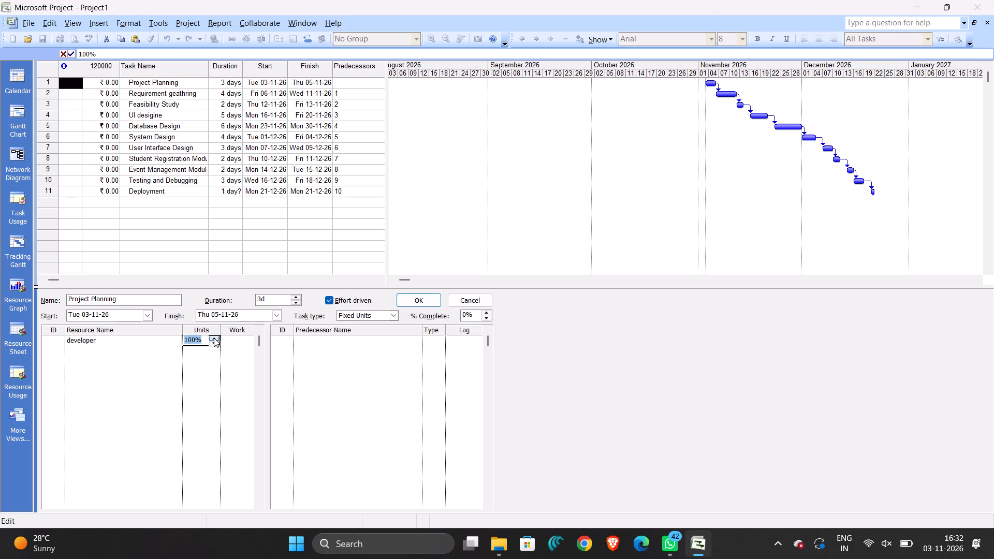
click(214, 338)
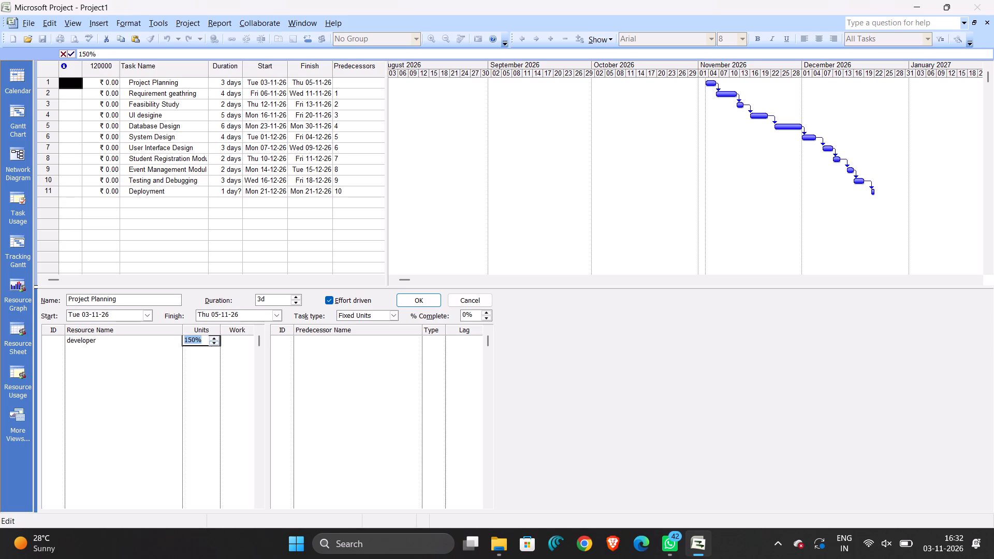
click(215, 344)
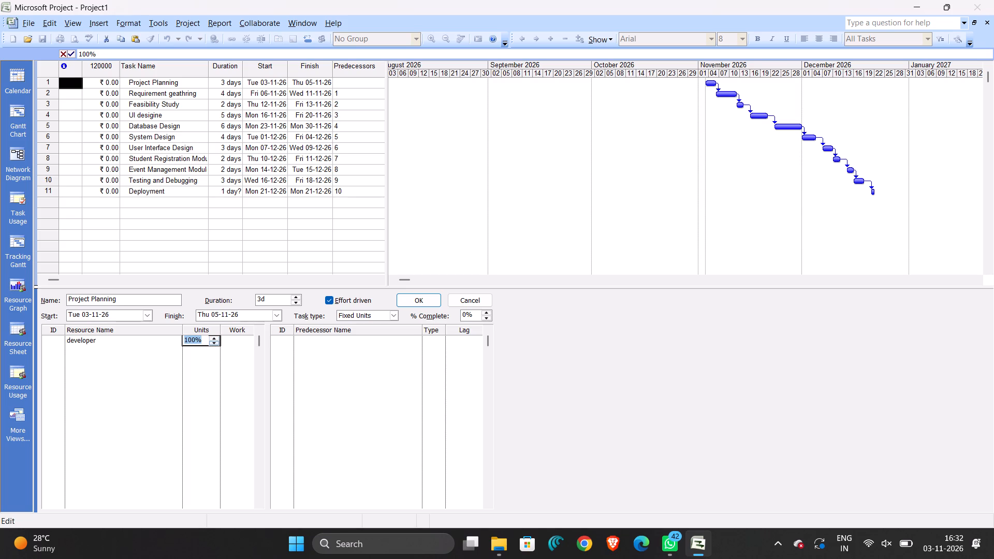
click(231, 343)
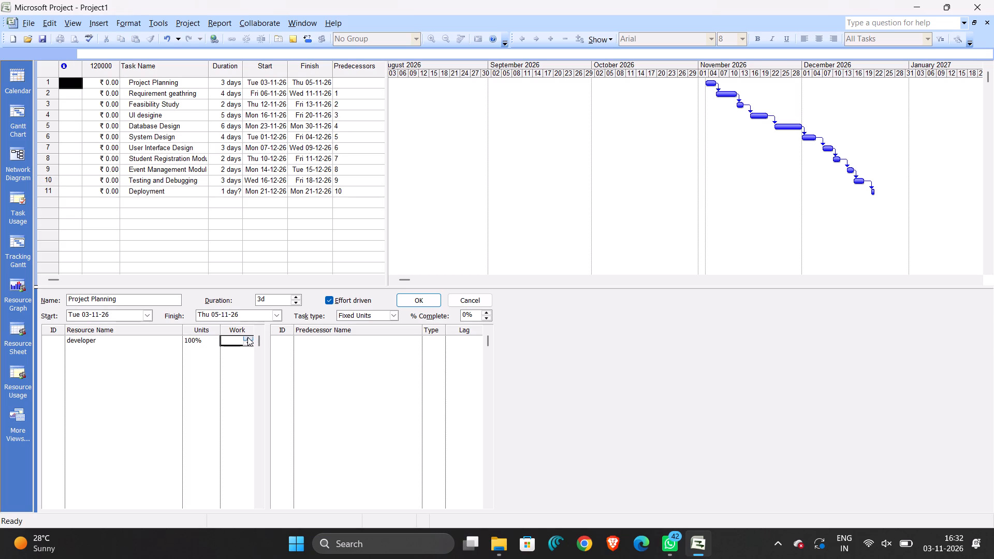
click(247, 337)
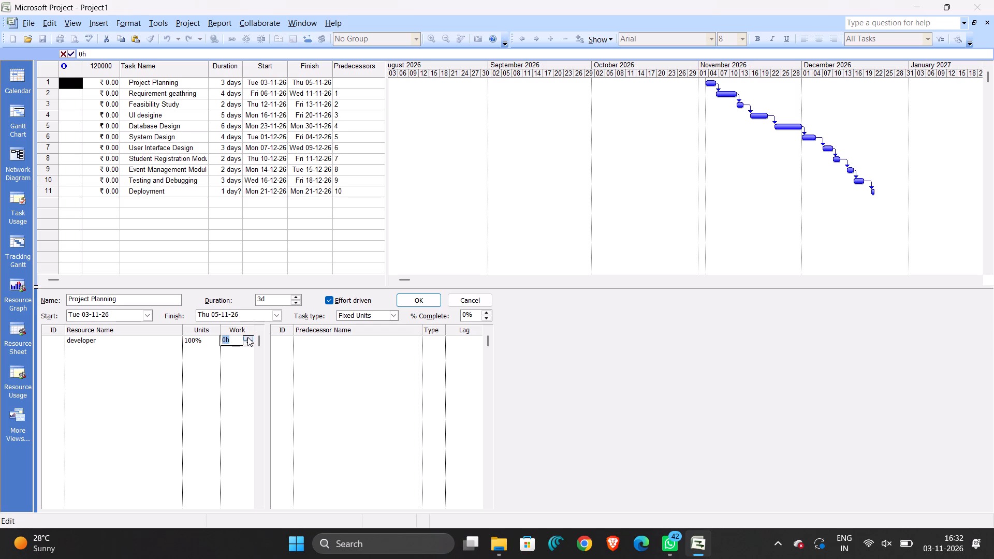
key(5)
click(242, 375)
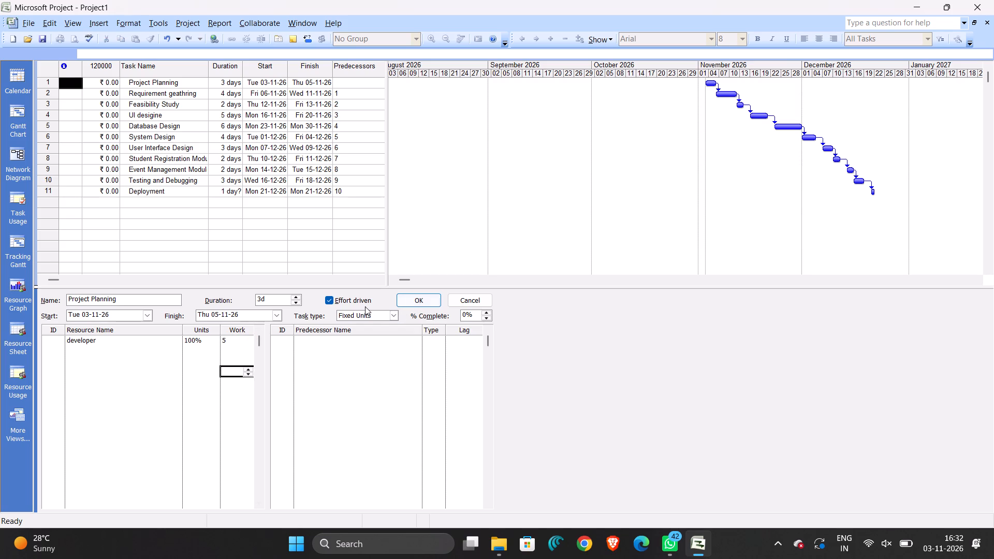
Set the Project Planning task's duration to 5d and its task type to Fixed Duration, and apply the task form.
click(375, 318)
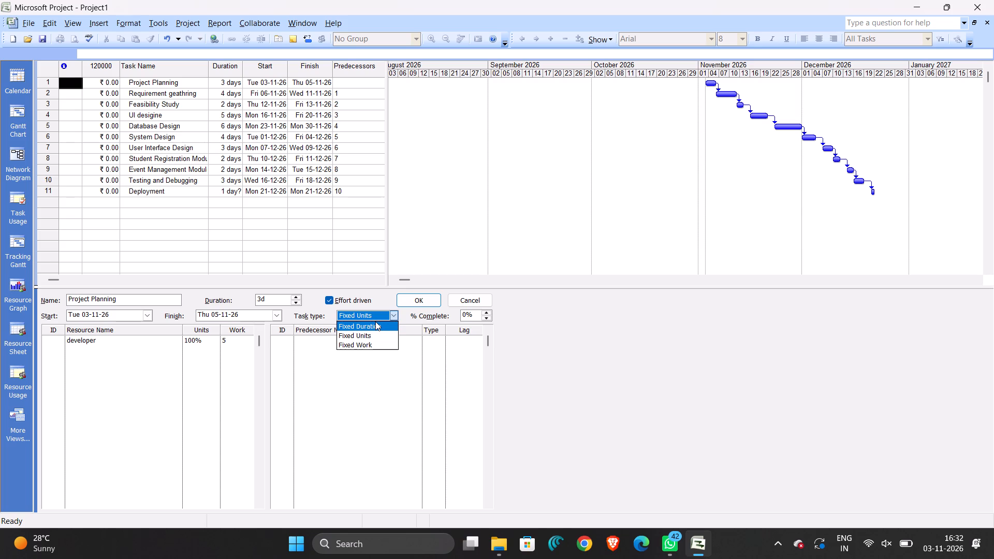
click(296, 299)
click(296, 299)
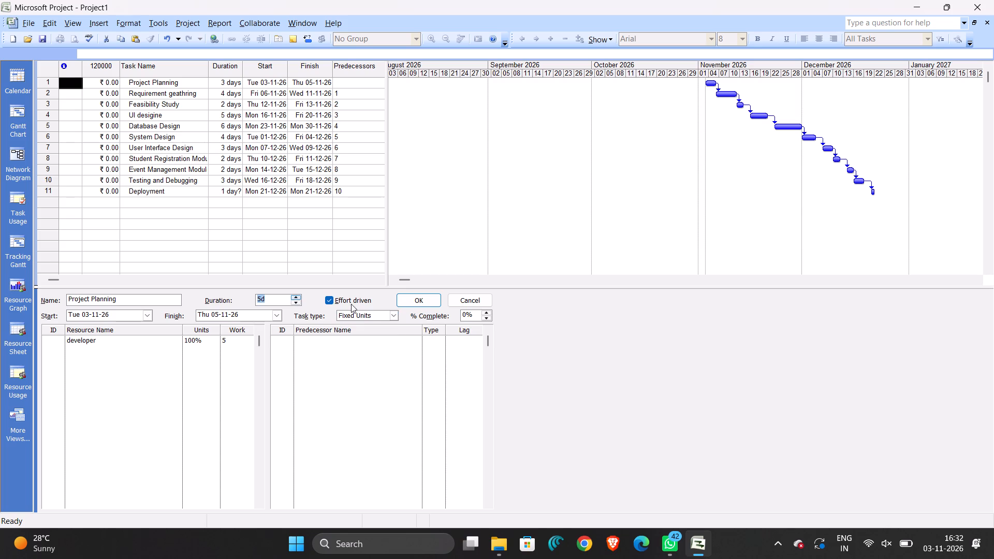
click(377, 315)
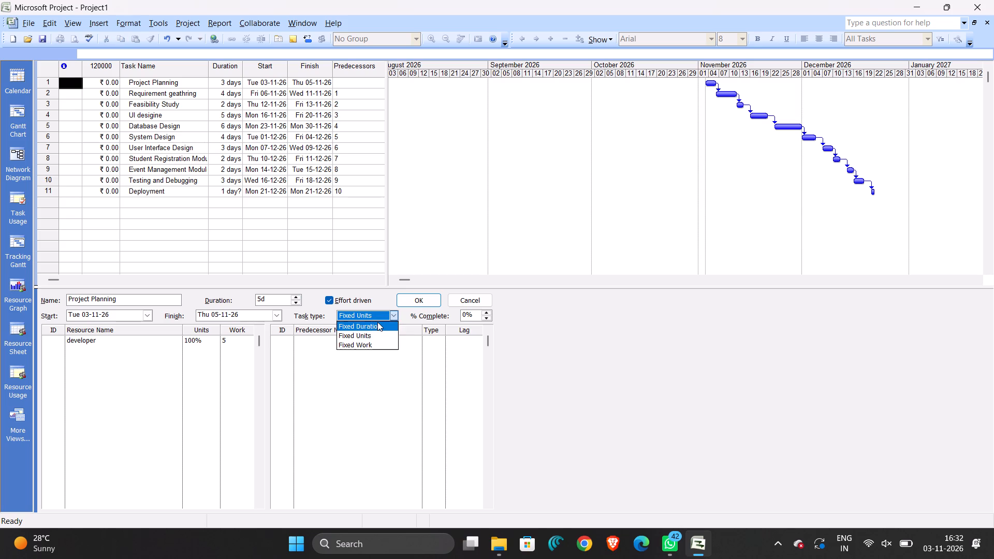
click(377, 322)
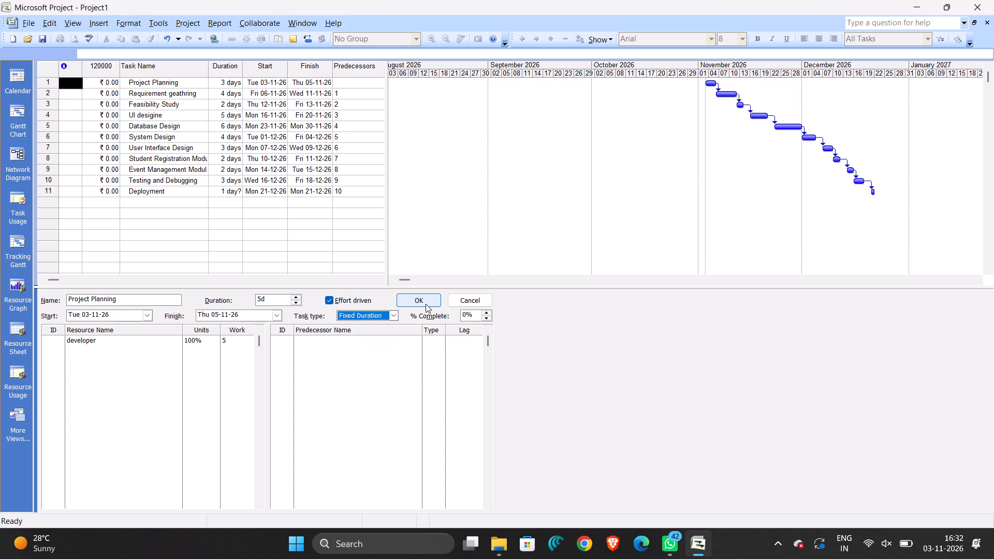
click(426, 304)
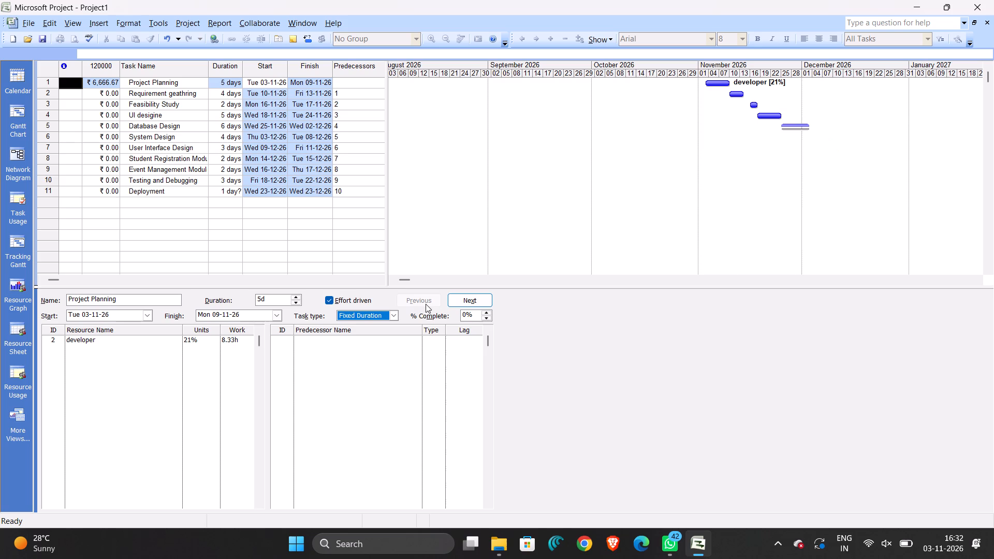
Reduce the developer's work on the Project Planning task to 5h and apply the change.
click(245, 344)
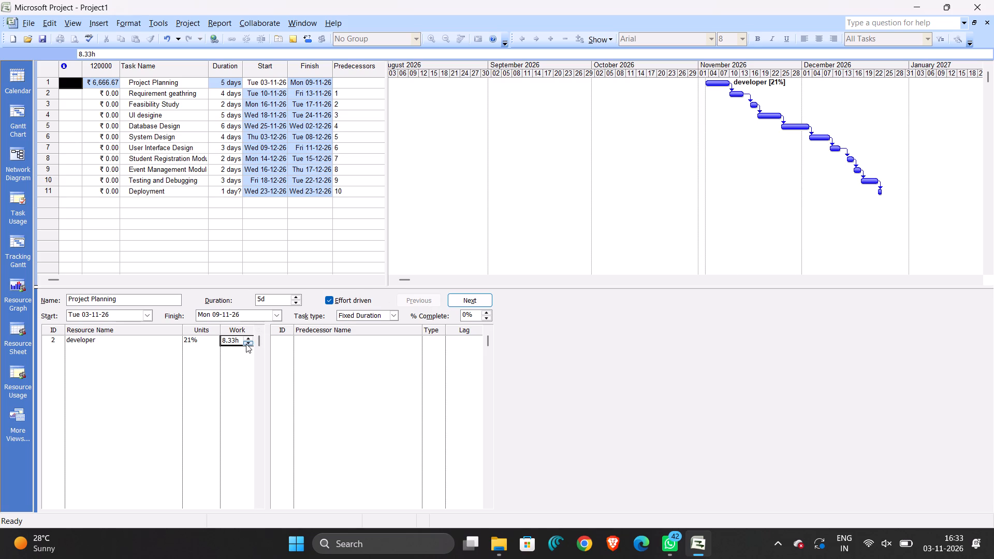
click(246, 344)
click(246, 344)
click(246, 344)
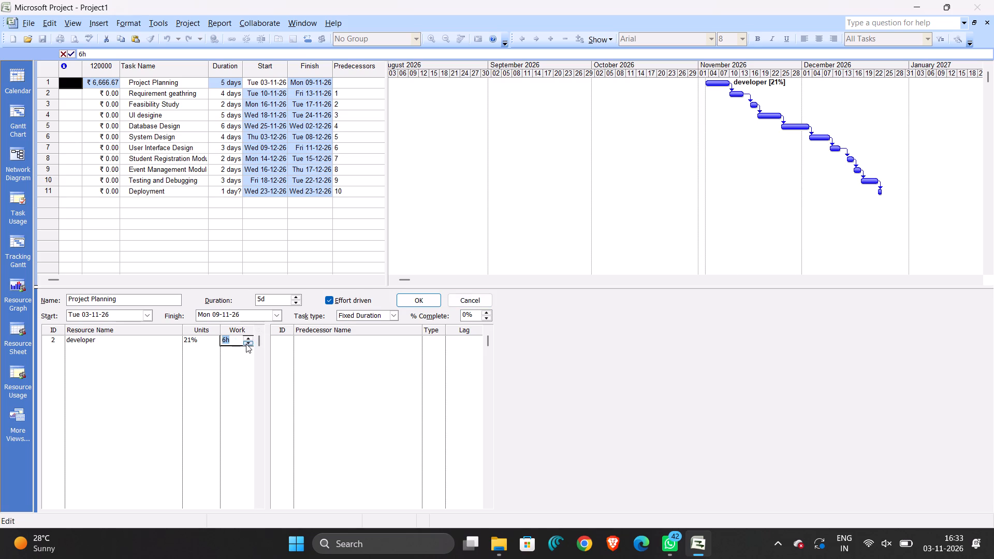
click(246, 344)
click(416, 298)
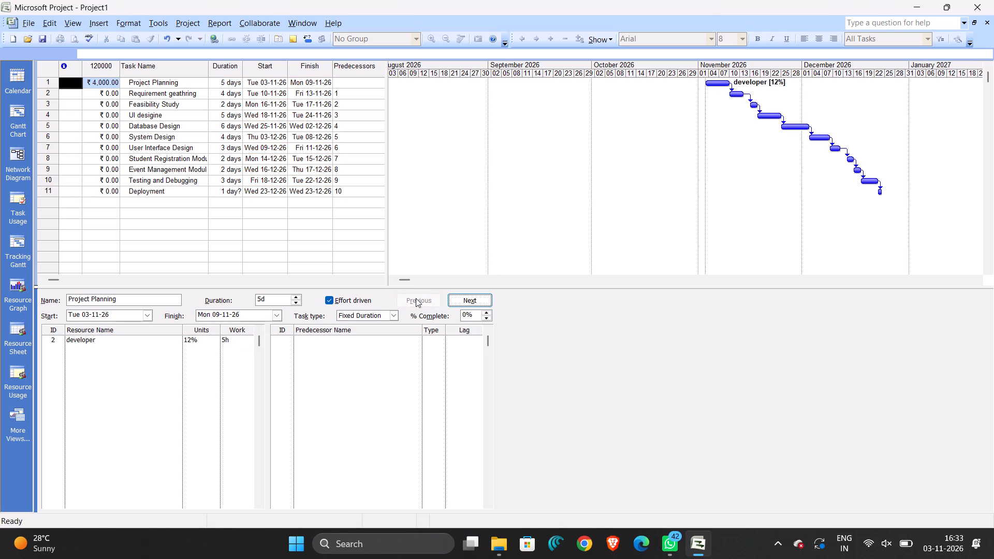